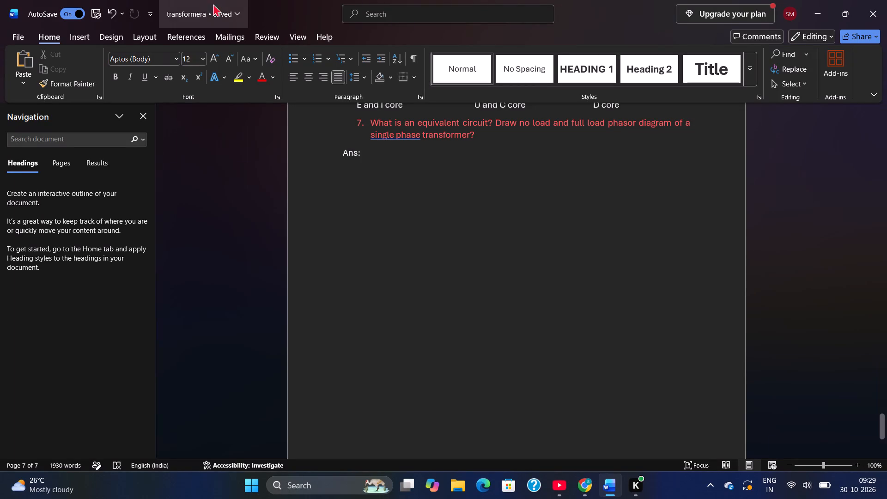
left_click(88, 40)
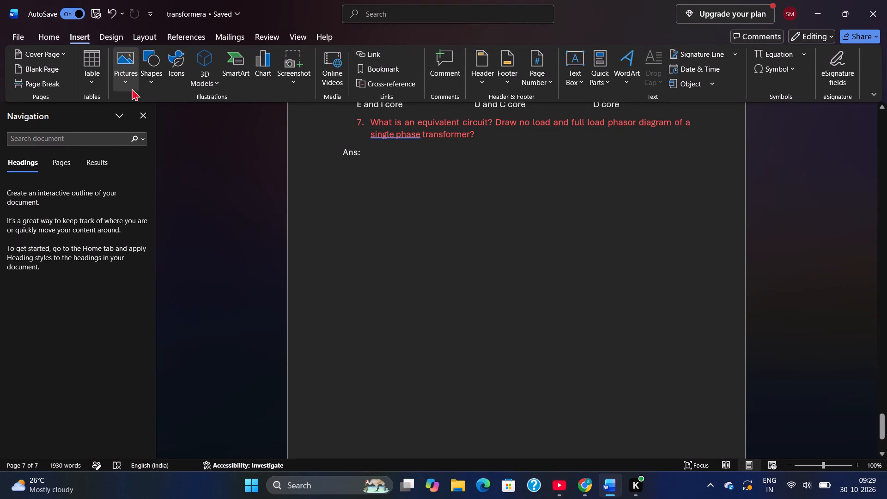
left_click(130, 85)
left_click(144, 125)
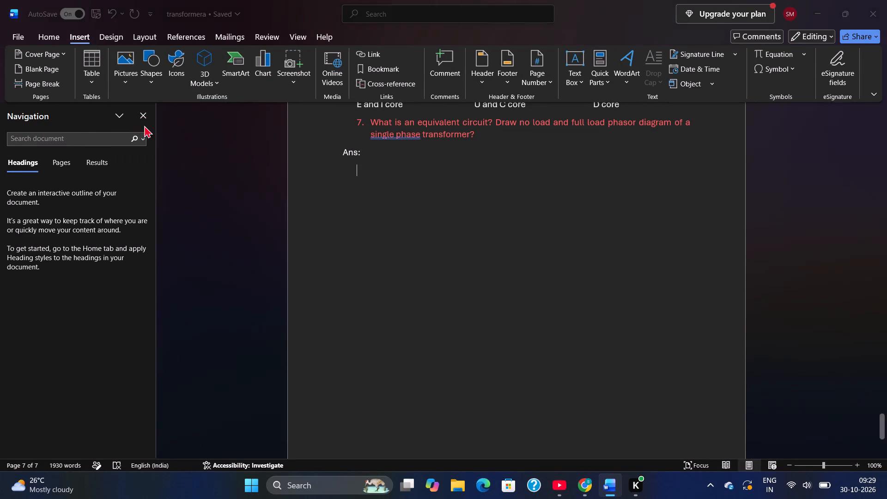
left_click(67, 101)
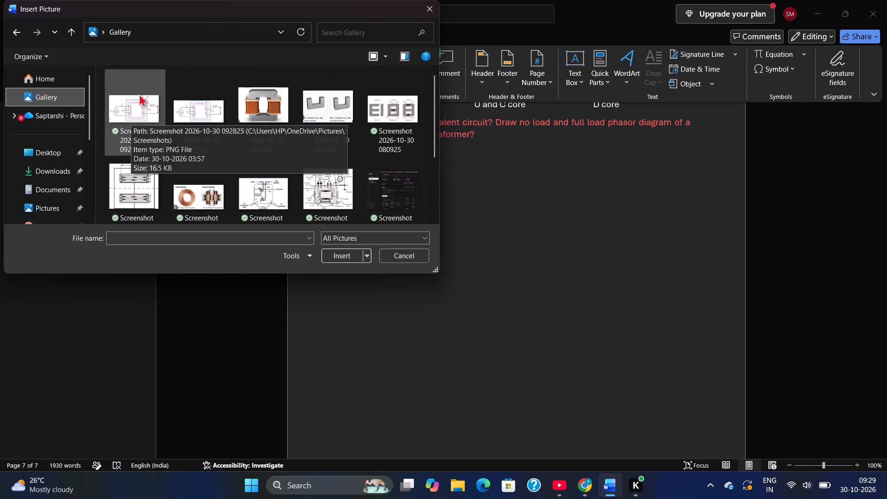
left_click(139, 94)
left_click(340, 257)
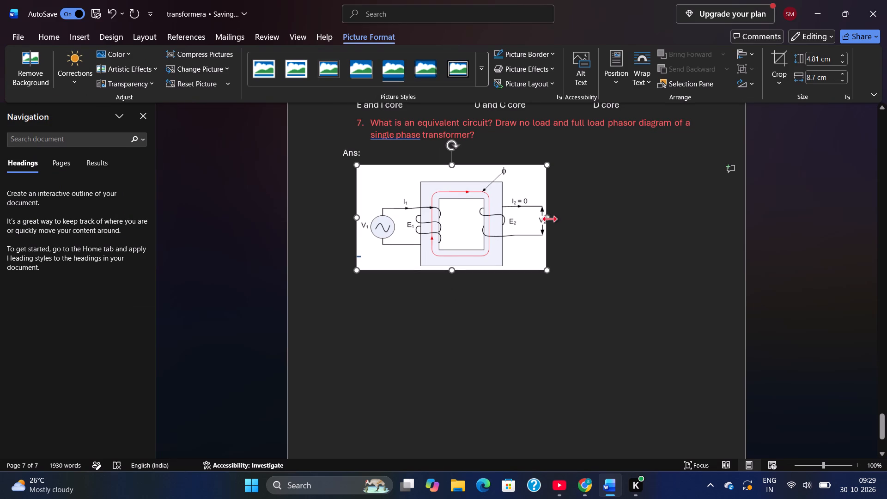
Shrink the inserted transformer diagram to about 3.56 cm high and reduce its width to roughly two thirds, and place the cursor after "Ans:".
left_click_drag(549, 219, 509, 219)
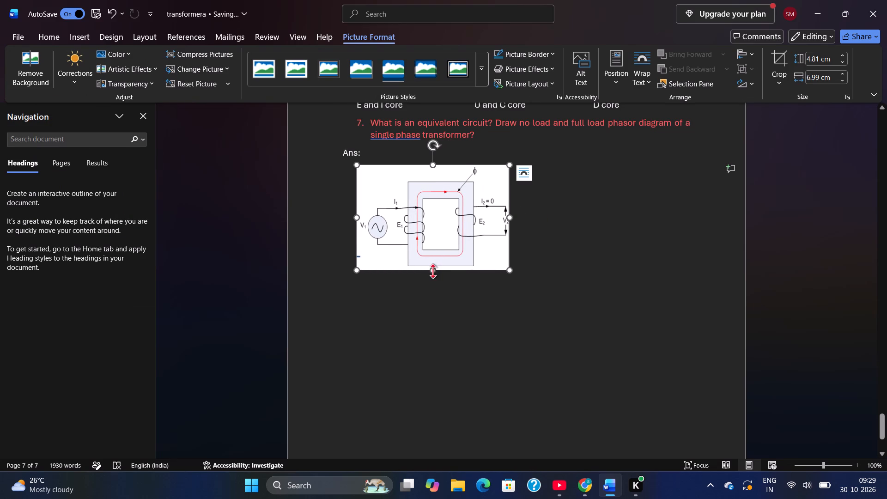
left_click_drag(433, 271, 434, 243)
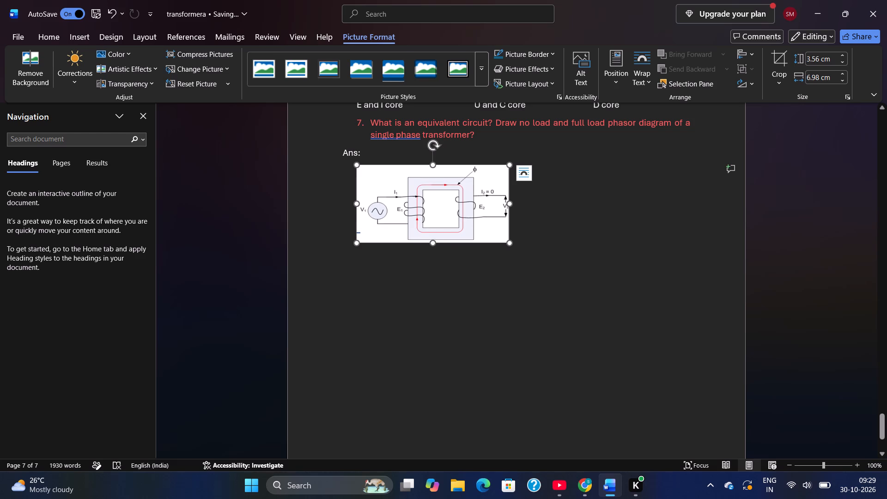
left_click_drag(509, 203, 485, 204)
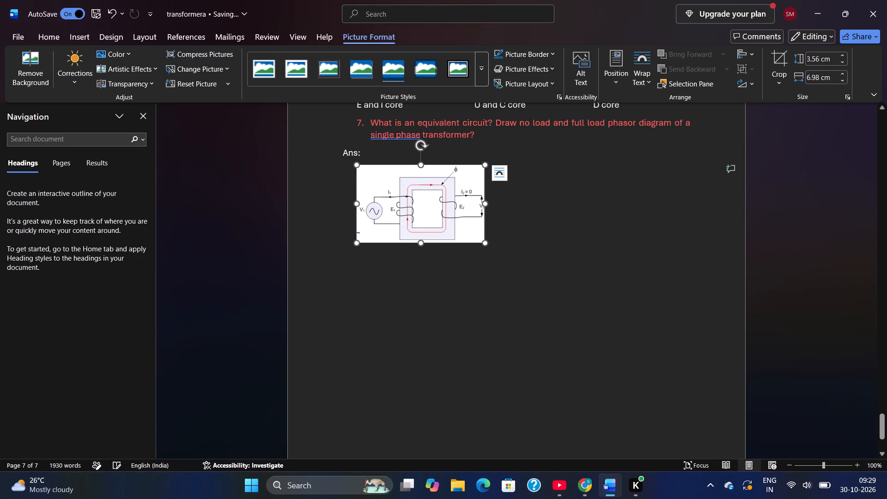
left_click(522, 165)
left_click(502, 163)
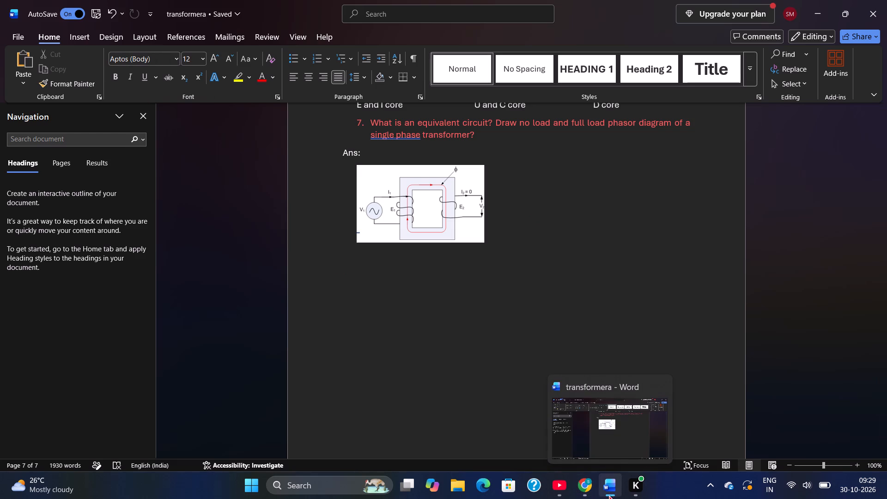
Switch to the transformer PDF in Chrome and examine its opening slides on ideal transformer operation under no-load.
left_click(593, 488)
scroll(430, 281, "up", 4)
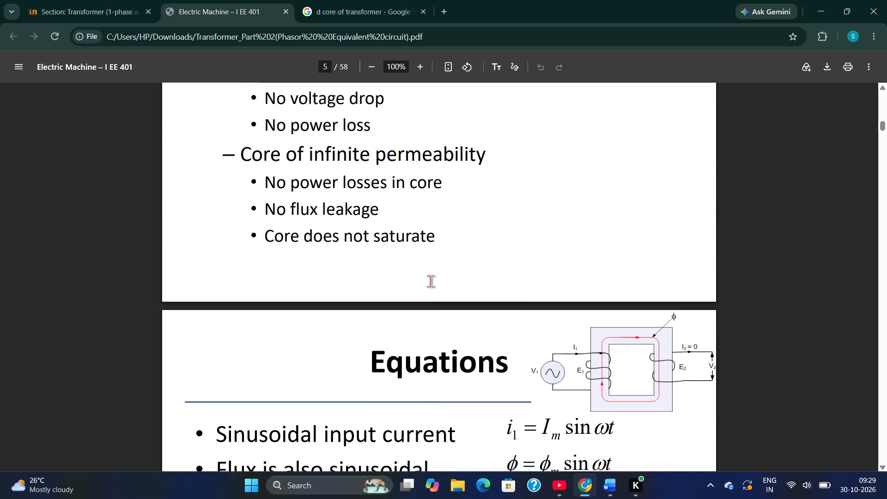
scroll(430, 281, "up", 2)
scroll(430, 281, "down", 1)
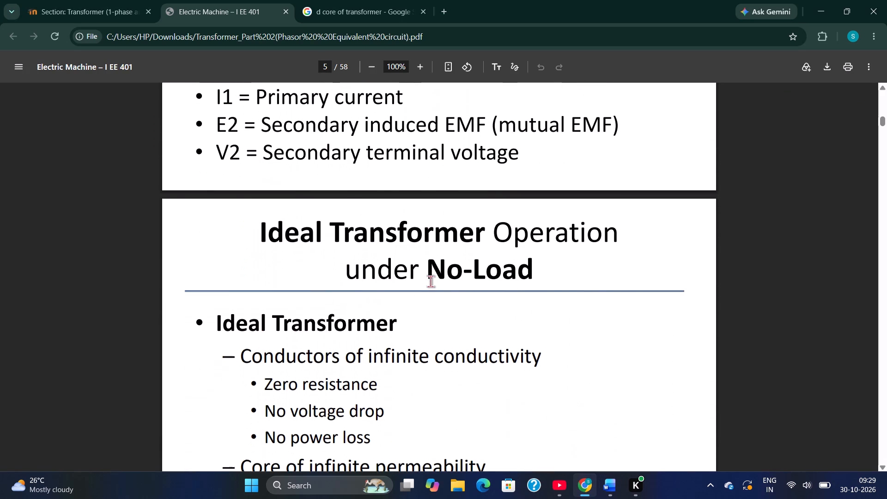
scroll(430, 281, "down", 1)
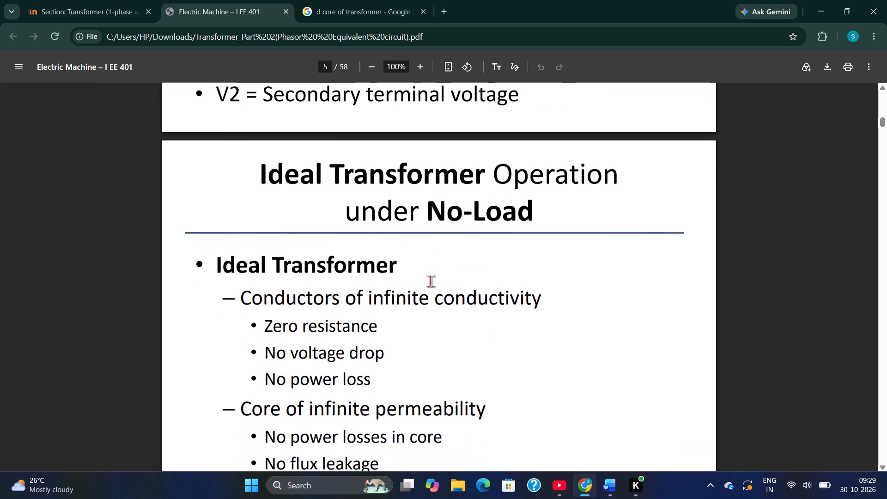
scroll(430, 281, "down", 2)
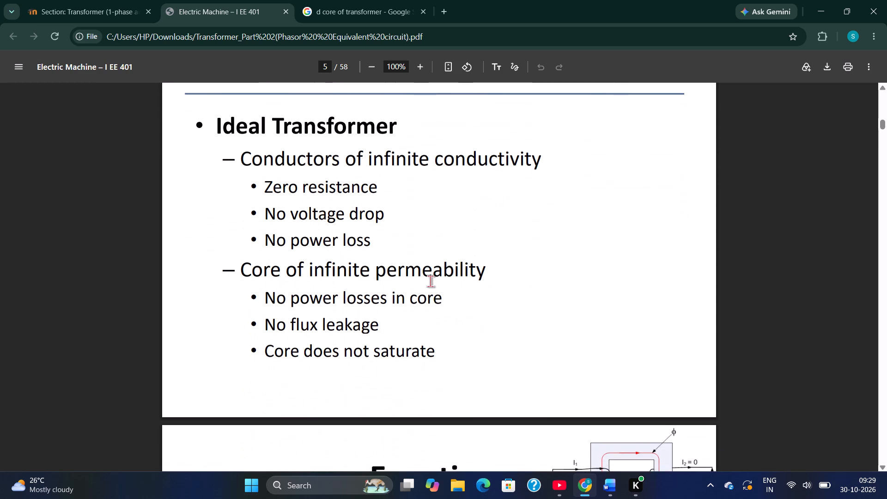
scroll(430, 281, "up", 1)
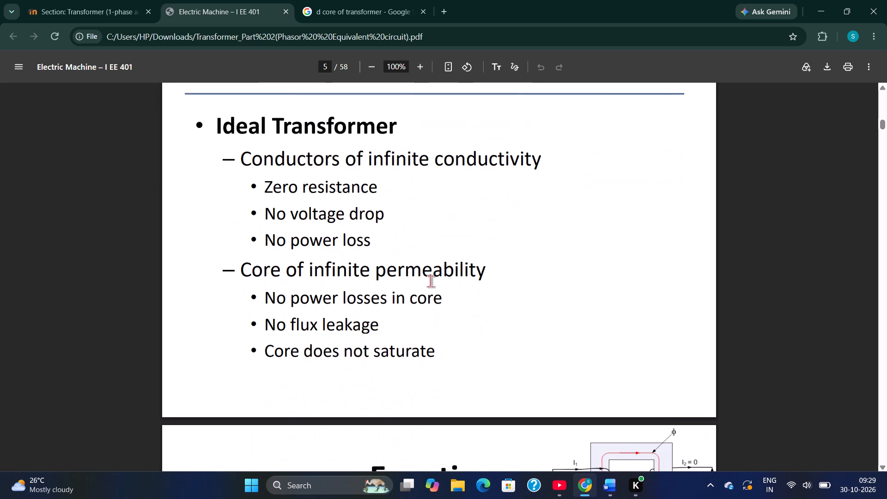
scroll(430, 281, "up", 4)
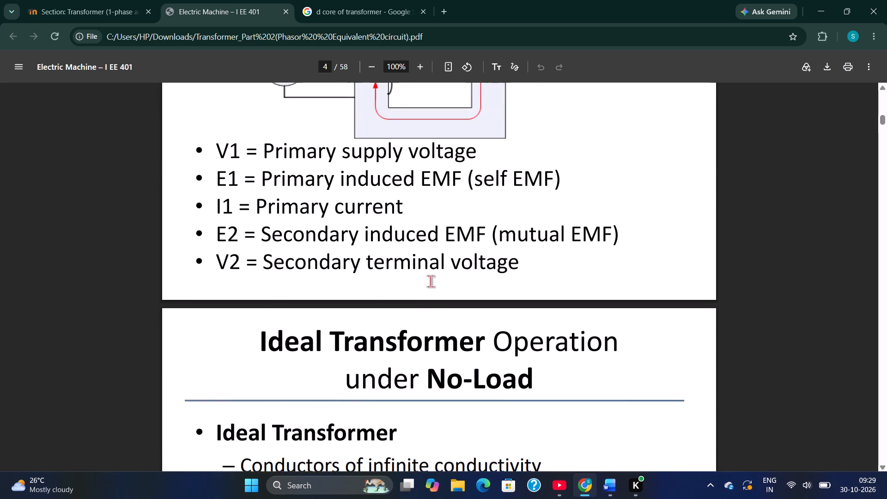
scroll(430, 281, "up", 3)
scroll(430, 281, "down", 4)
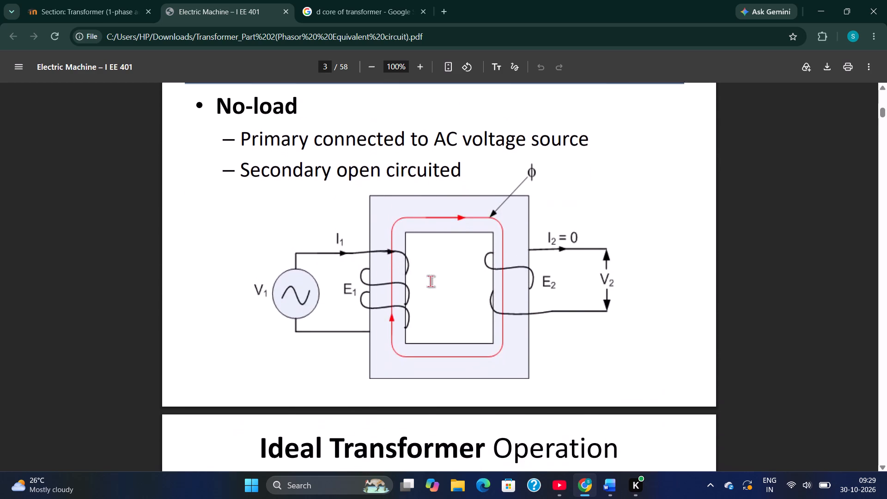
scroll(430, 281, "down", 3)
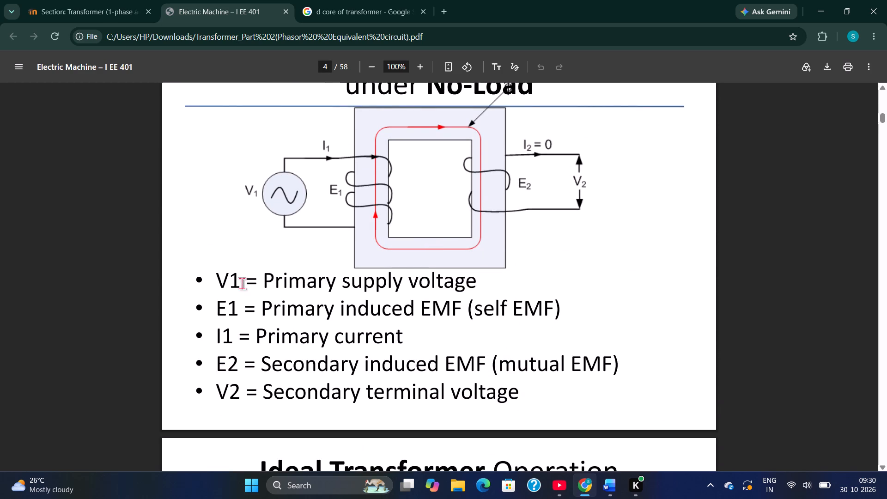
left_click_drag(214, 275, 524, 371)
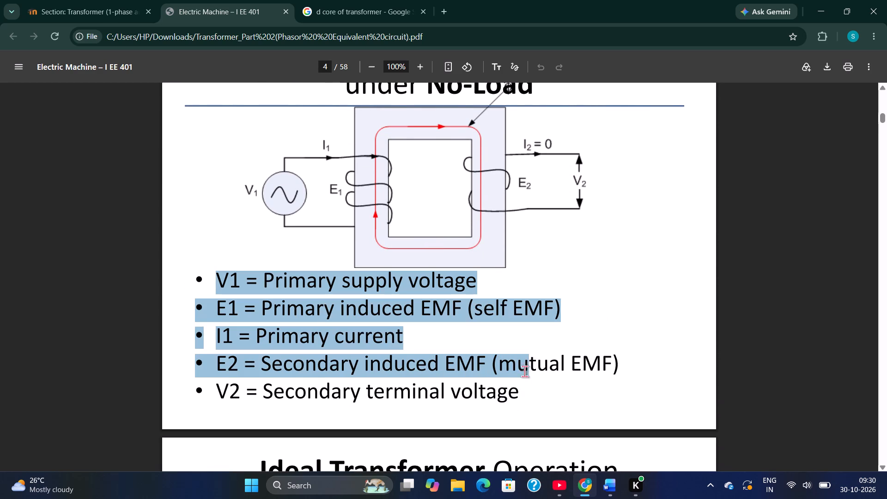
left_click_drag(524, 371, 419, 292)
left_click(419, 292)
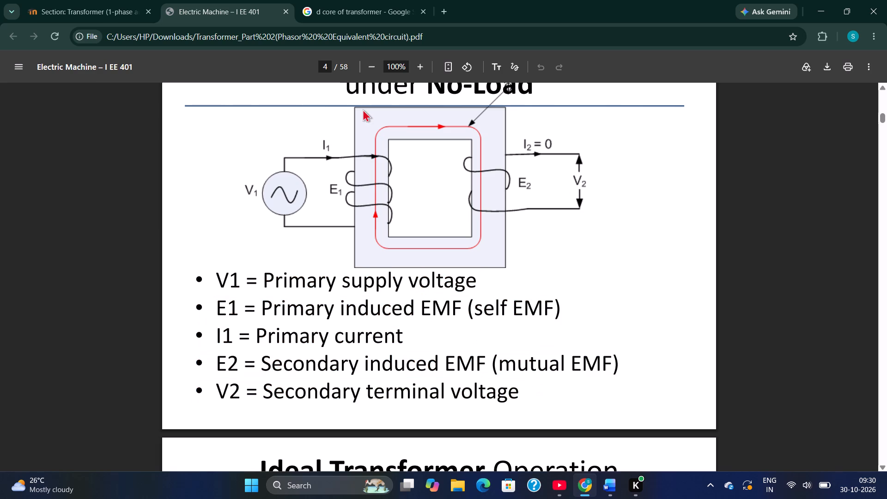
Copy the page 2 slide text from "Electrical LOAD = Output Current" through "I2 = 0" and paste it after "Ans:" in the Word document.
scroll(363, 109, "up", 8)
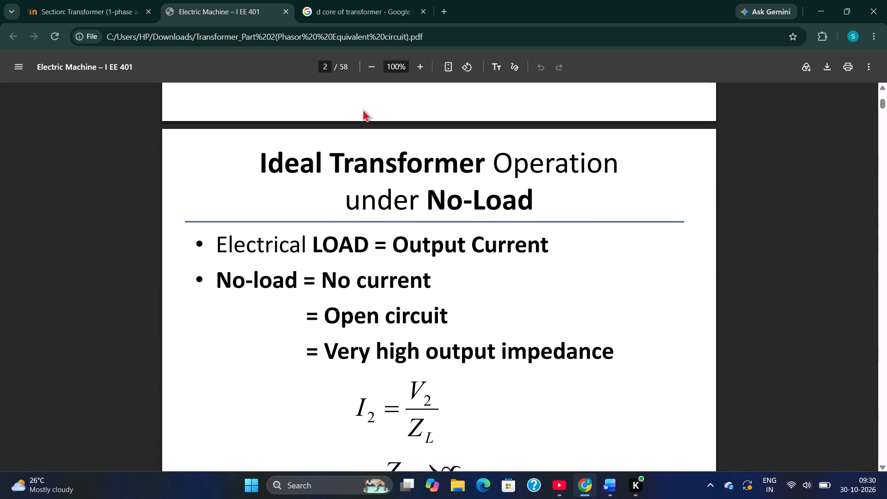
scroll(363, 109, "right", 1)
scroll(363, 109, "down", 1)
scroll(363, 109, "left", 1)
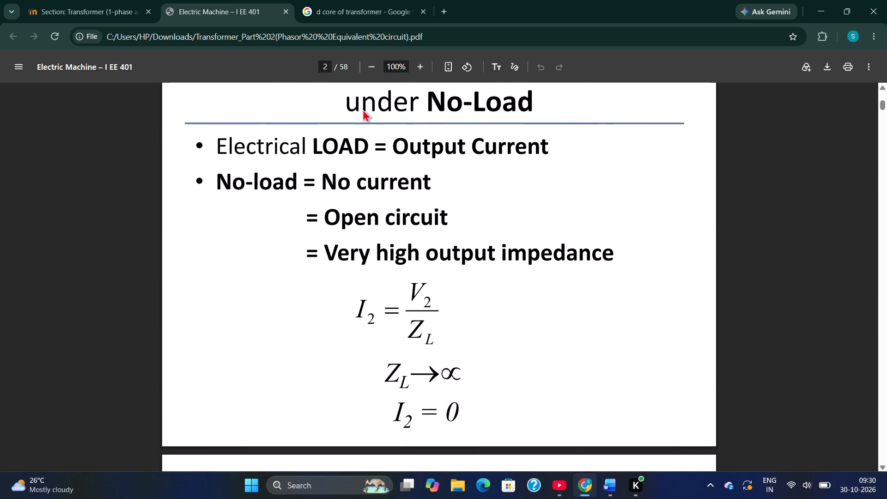
scroll(363, 109, "left", 1)
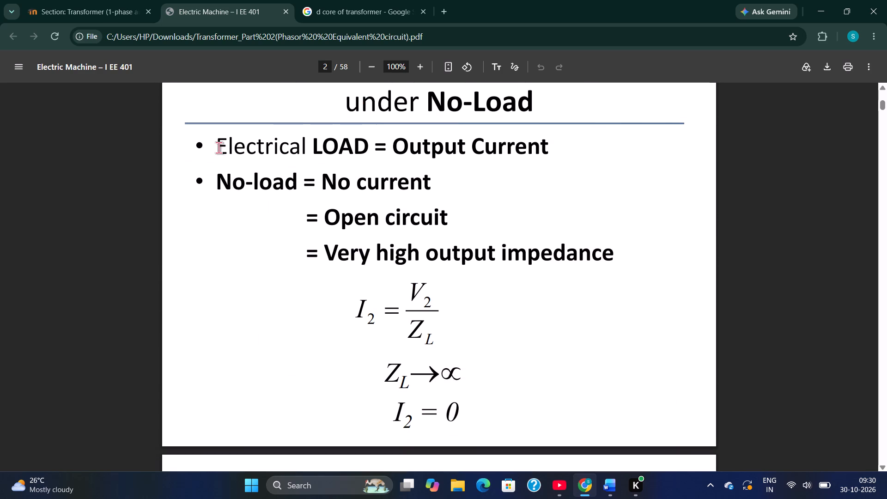
scroll(219, 147, "up", 4)
scroll(219, 147, "right", 1)
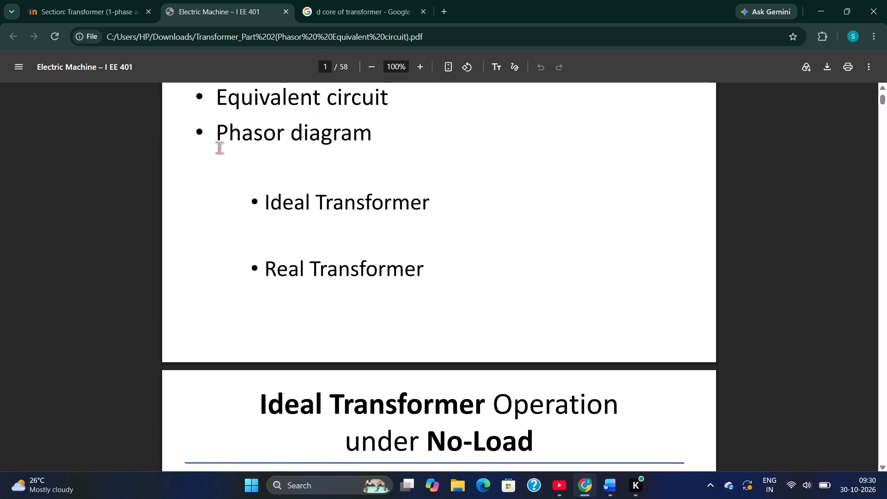
scroll(219, 147, "right", 1)
scroll(219, 147, "down", 1)
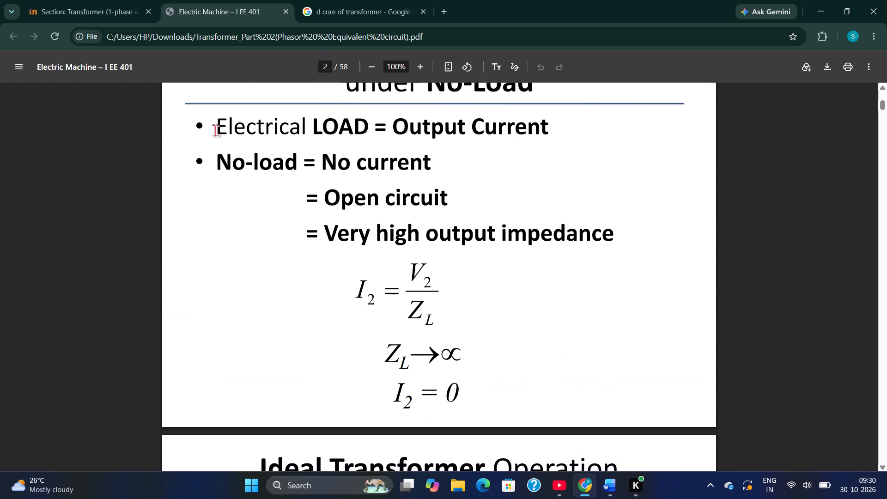
left_click_drag(216, 128, 446, 333)
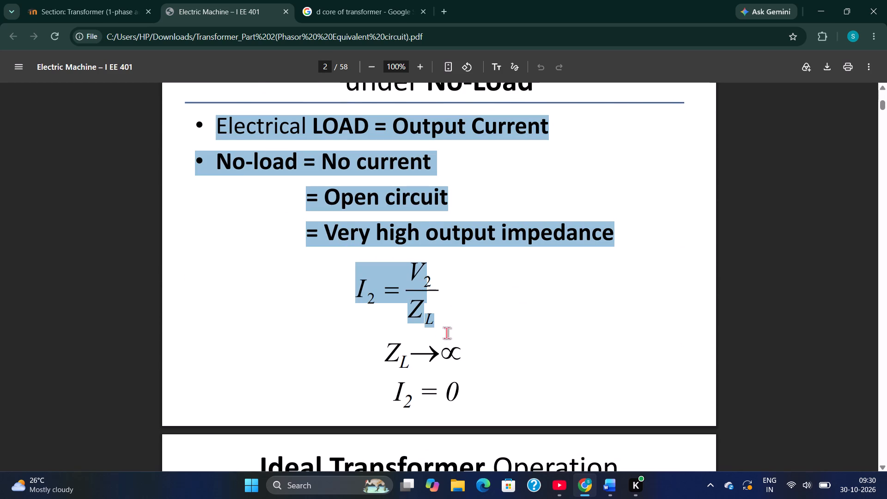
left_click_drag(446, 333, 462, 400)
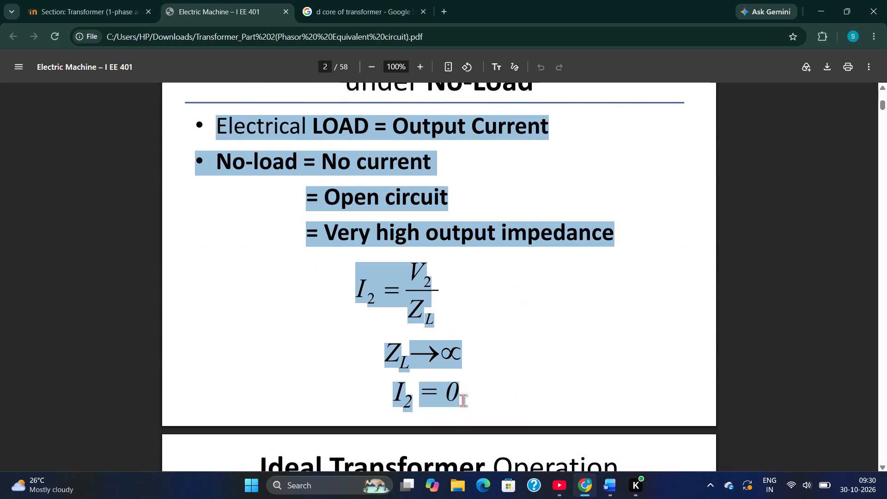
key("ctrl+c")
left_click(605, 483)
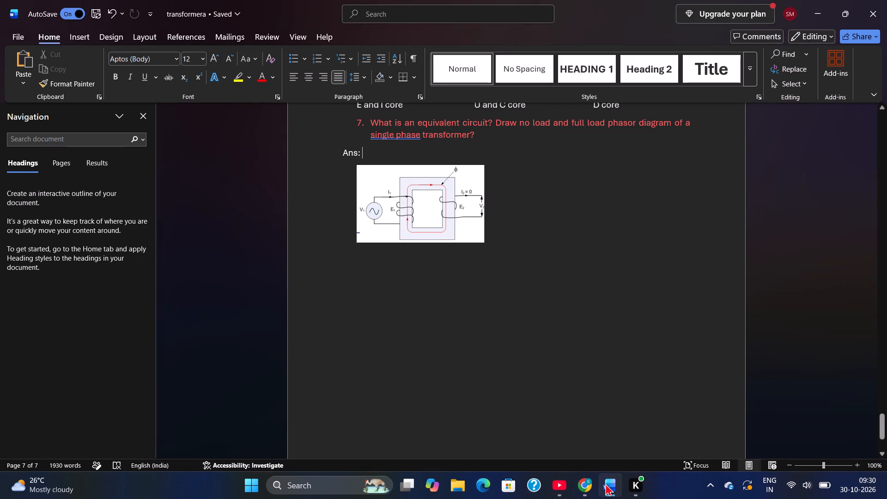
key("ctrl+v")
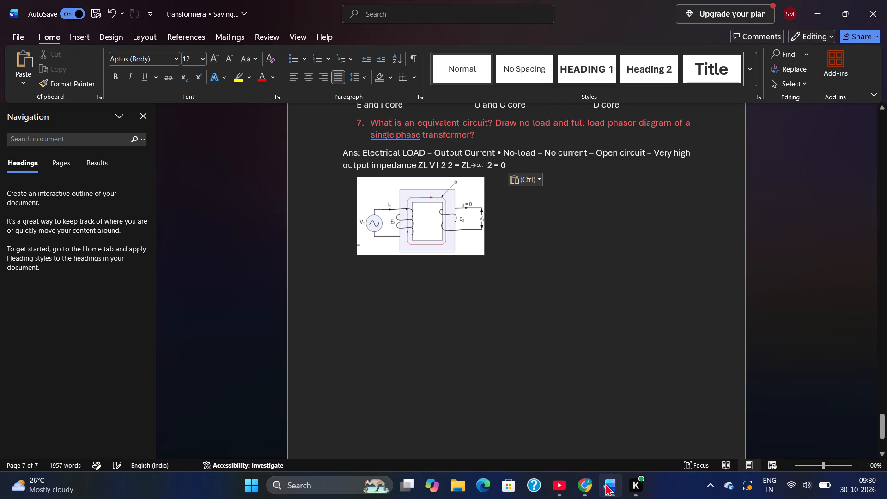
Split the pasted answer into separate paragraphs before the "No-load" bullet and before the "ZL V I" formula text.
left_click(497, 152)
key("Return")
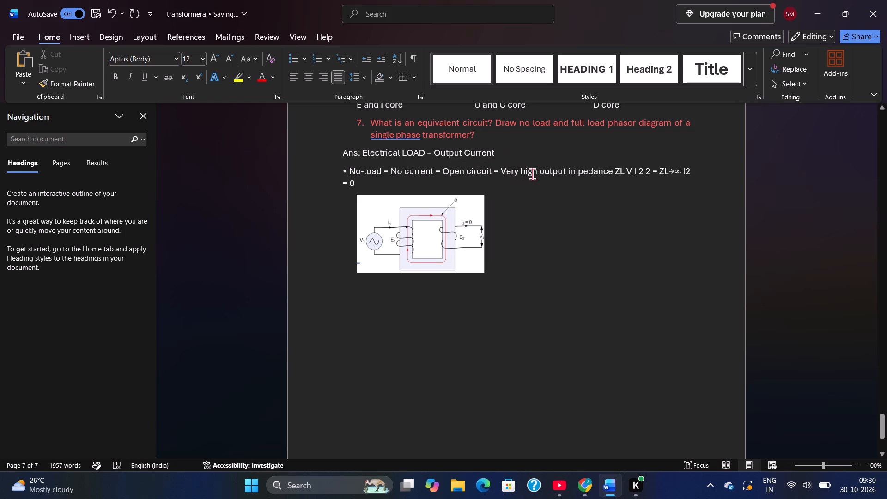
left_click(614, 170)
key("Return")
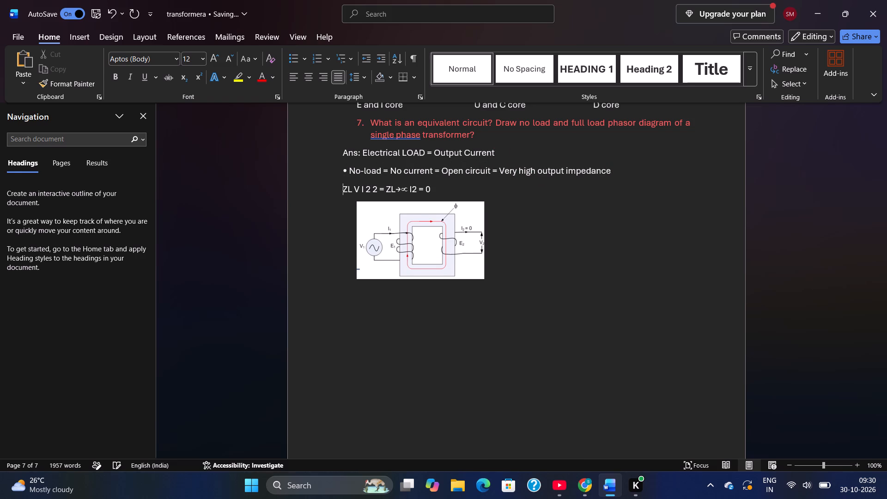
Replace the L of the first "ZL" in the formula line with a subscript l, and turn subscript formatting off.
key("Right")
key("Right")
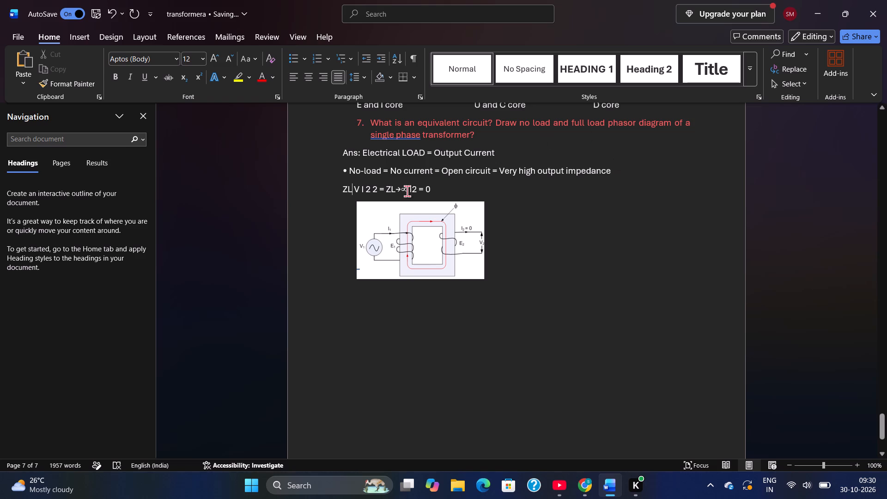
key("BackSpace")
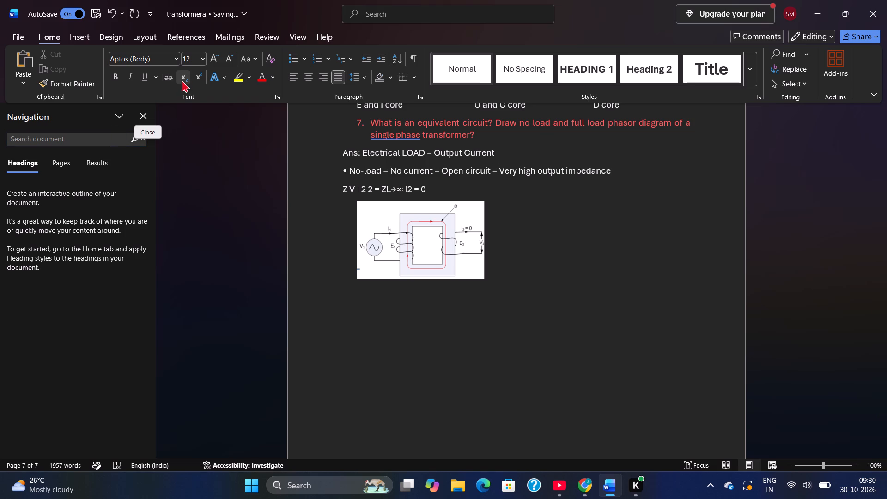
left_click(182, 80)
key("l")
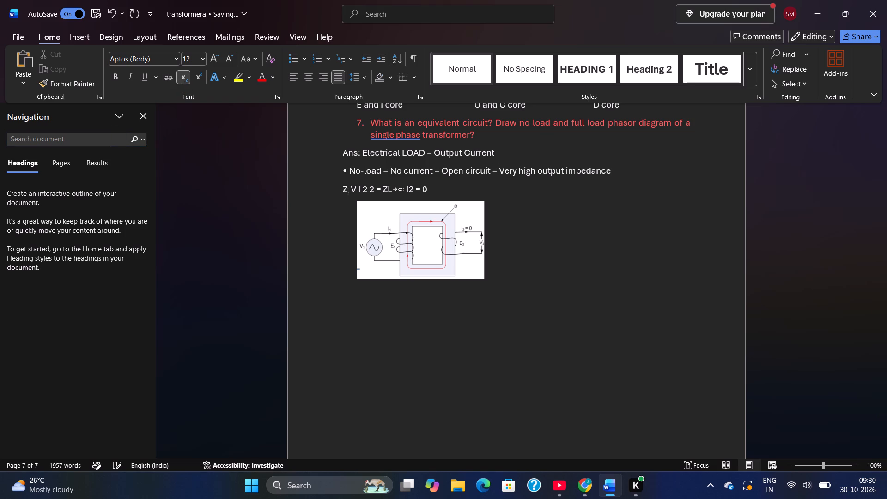
left_click(182, 80)
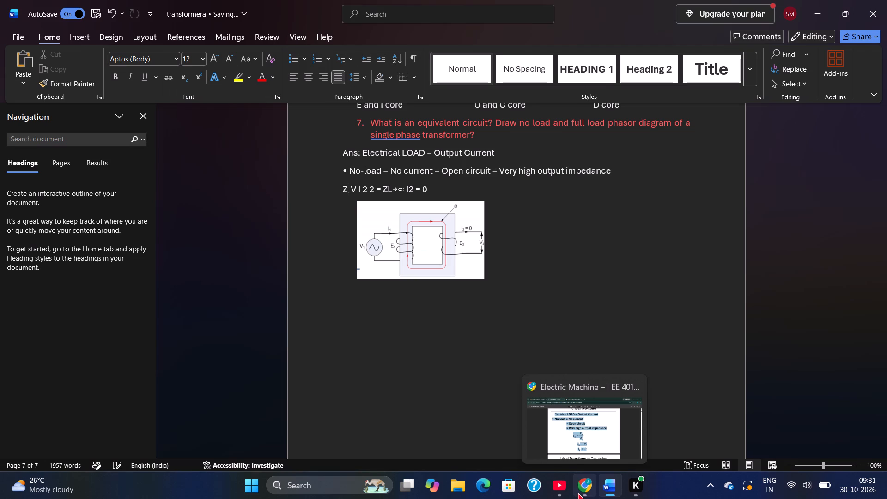
Recheck the I2 formula on the page 2 slide and delete the garbled "Zl V I 2 2 =" fragment from the Word answer's formula line.
left_click(578, 493)
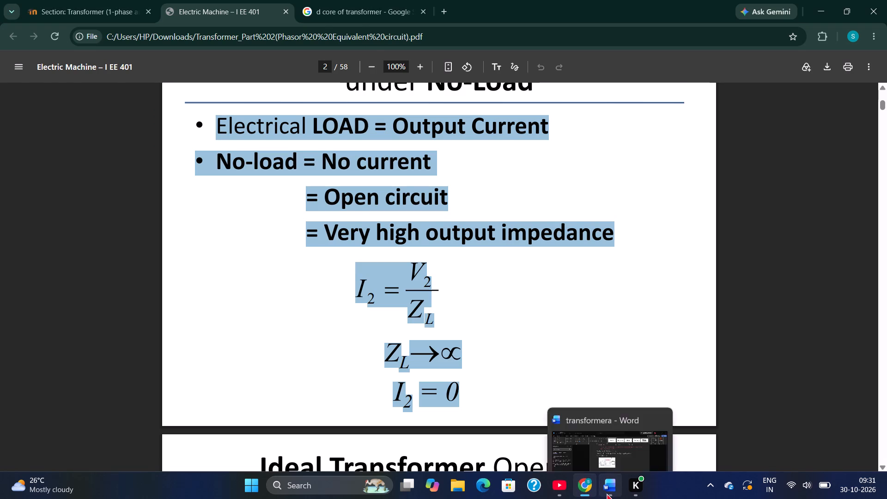
left_click(607, 493)
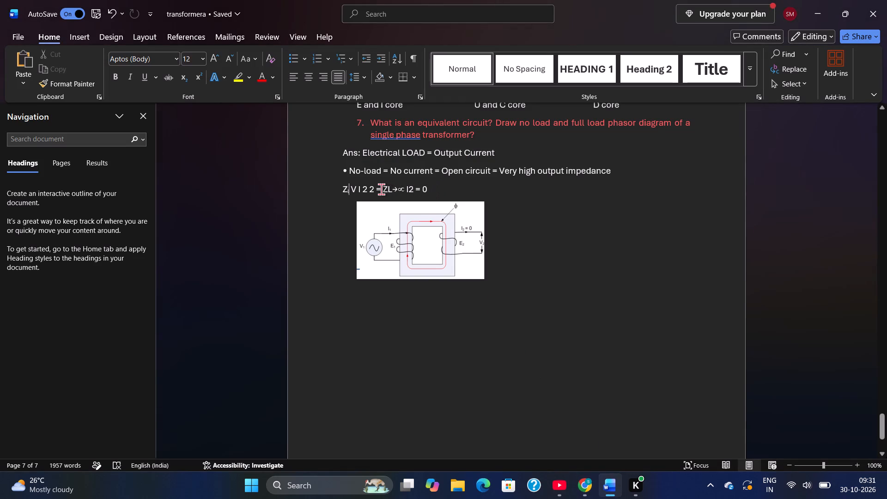
left_click_drag(381, 189, 331, 187)
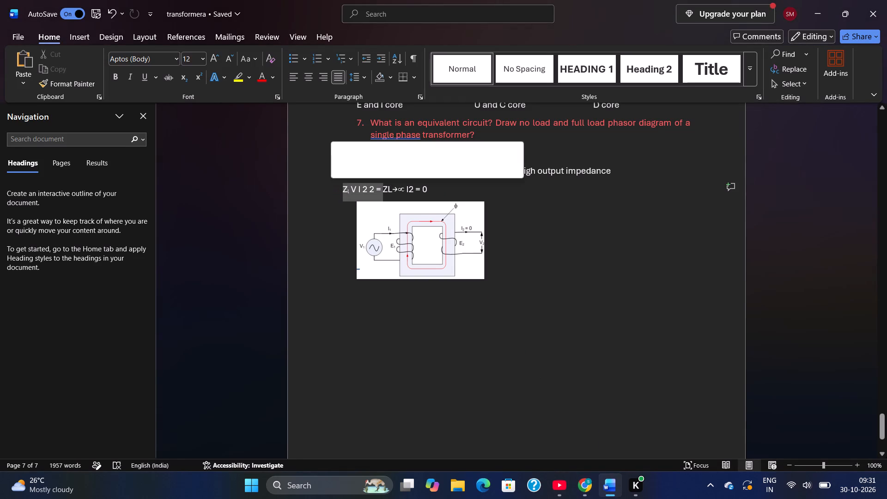
key("BackSpace")
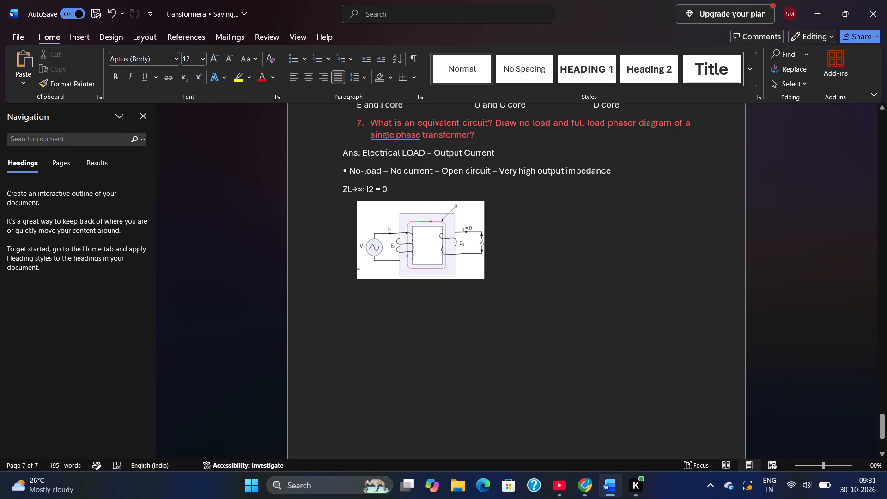
Replace the L of "ZL" at the start of the formula line with a subscript l, and turn subscript formatting off.
key("Right")
key("Right")
key("BackSpace")
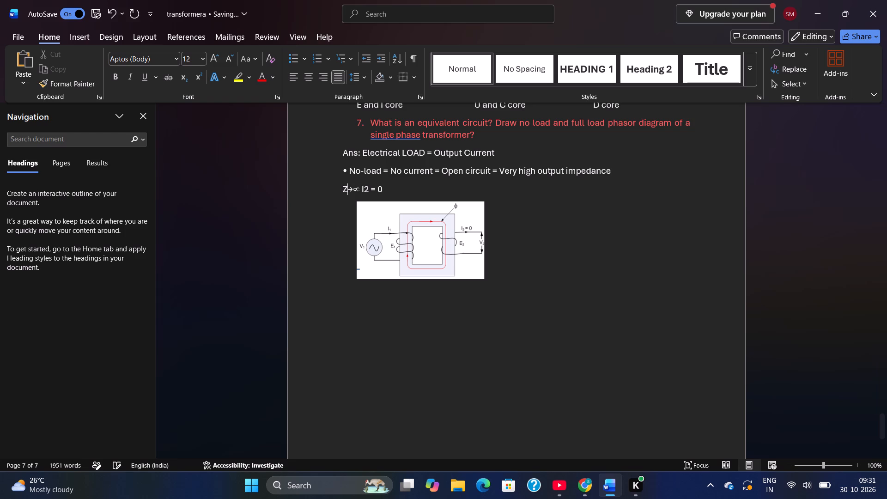
left_click(186, 78)
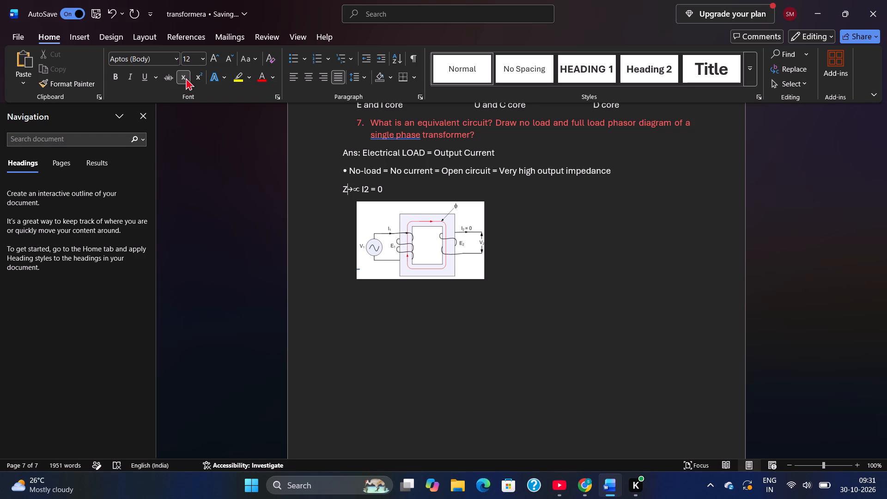
key("l")
left_click(186, 78)
Replace the 2 in "I2 = 0" with a subscript 2.
key("Right")
key("Right")
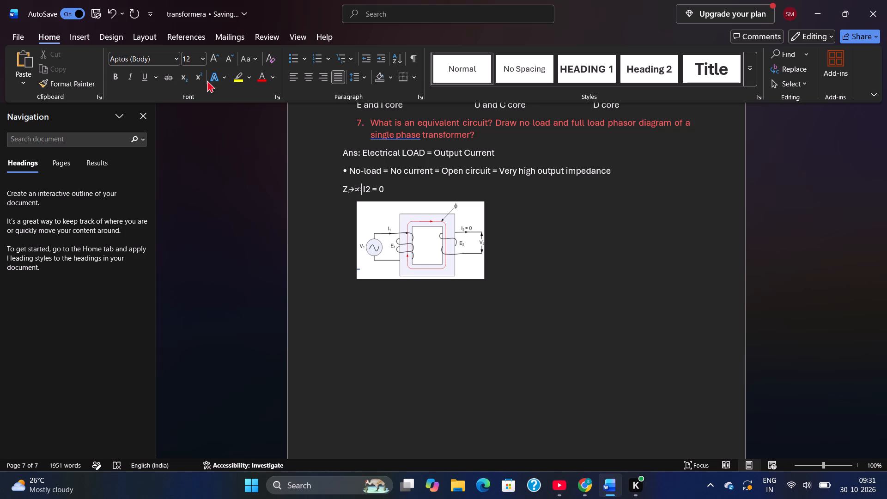
key("Right")
key("Right")
key("Right")
key("BackSpace")
left_click(183, 78)
key("2")
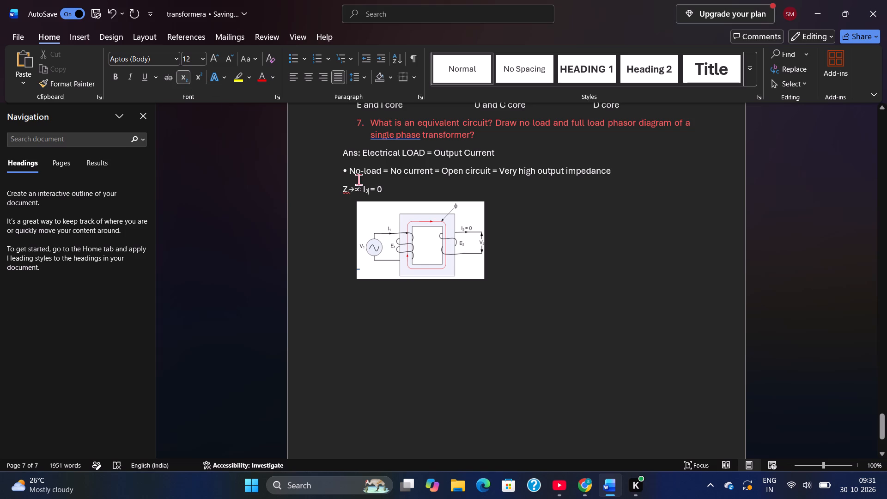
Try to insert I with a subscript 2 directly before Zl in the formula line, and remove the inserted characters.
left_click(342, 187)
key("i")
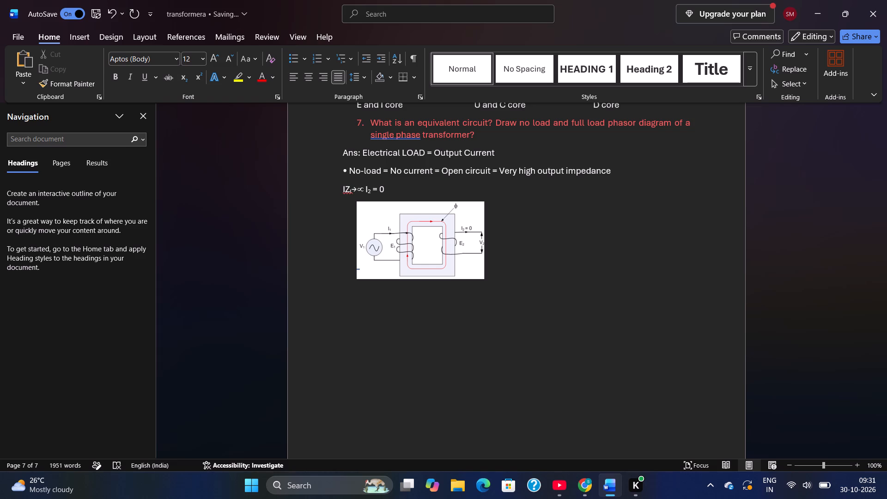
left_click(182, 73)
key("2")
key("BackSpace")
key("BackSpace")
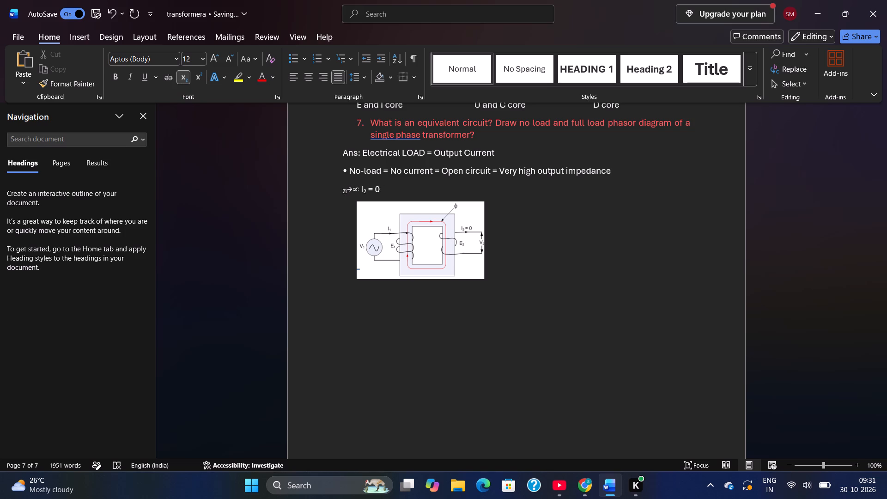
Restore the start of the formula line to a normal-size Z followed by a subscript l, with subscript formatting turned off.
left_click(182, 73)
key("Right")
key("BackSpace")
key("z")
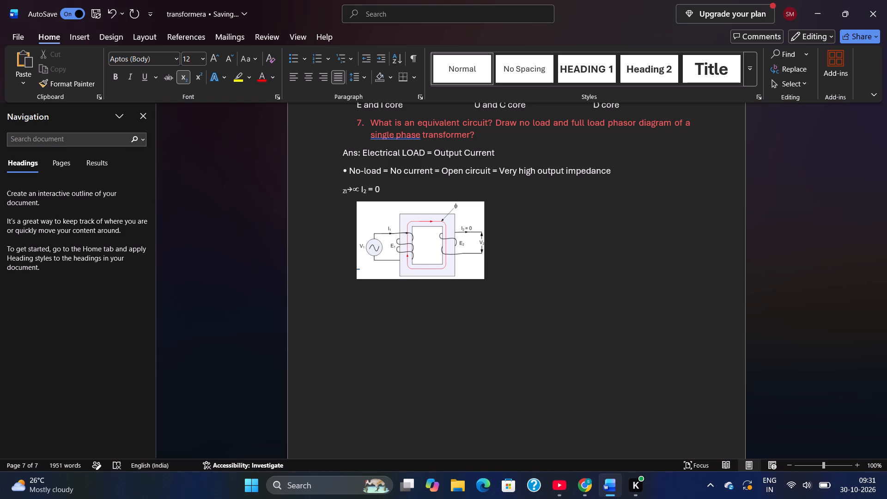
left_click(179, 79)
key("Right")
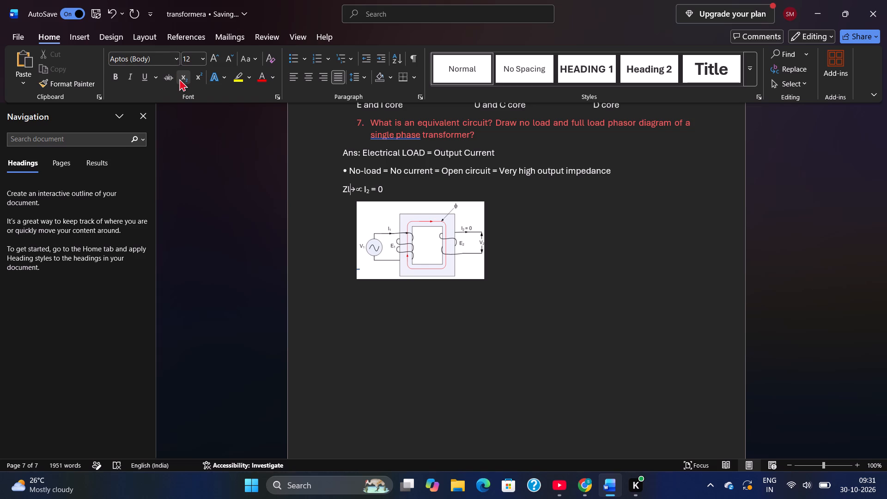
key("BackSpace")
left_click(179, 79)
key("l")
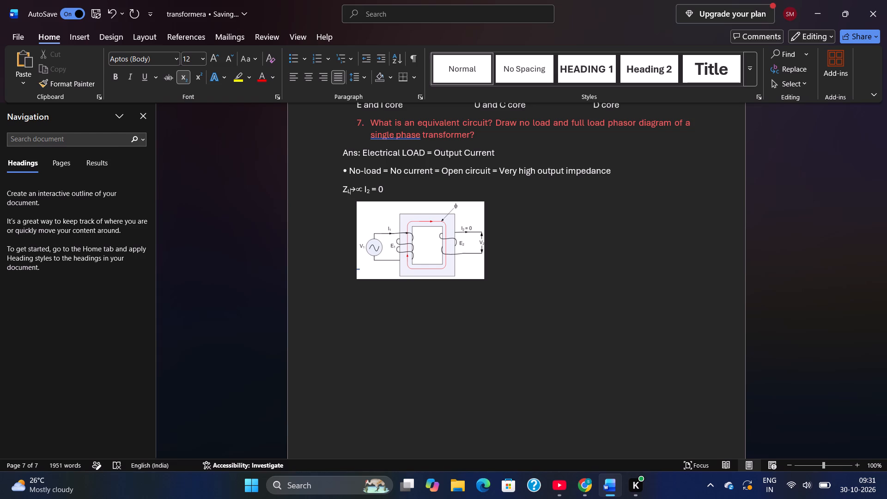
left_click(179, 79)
Insert I with a subscript 2 at the start of the formula line, separated from Zl by two spaces, and turn subscript off.
key("Left")
key("Left")
key("space")
key("space")
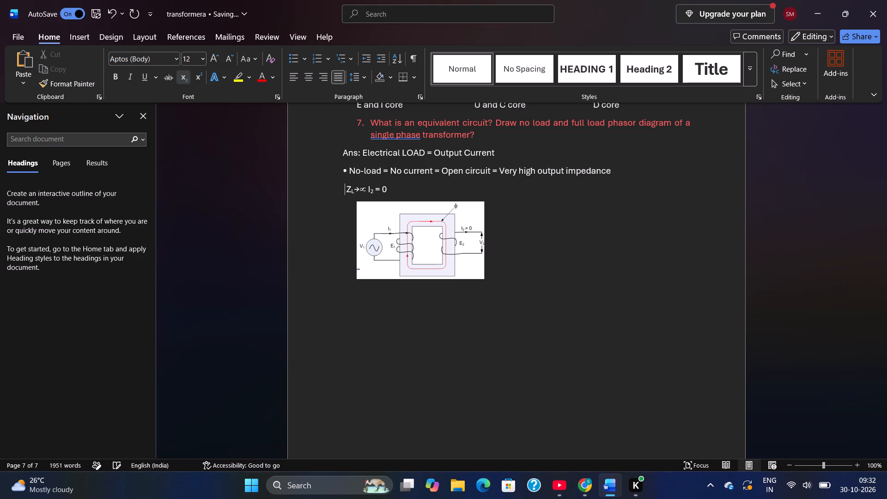
key("Left")
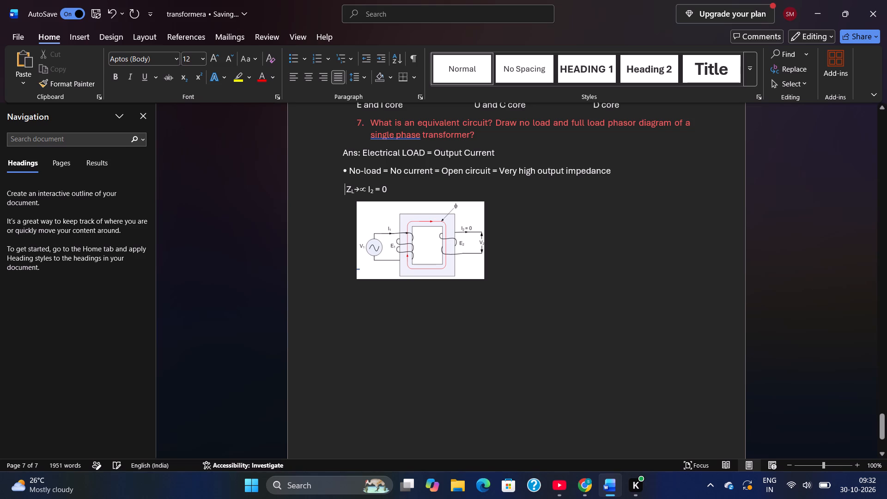
key("Left")
key("i")
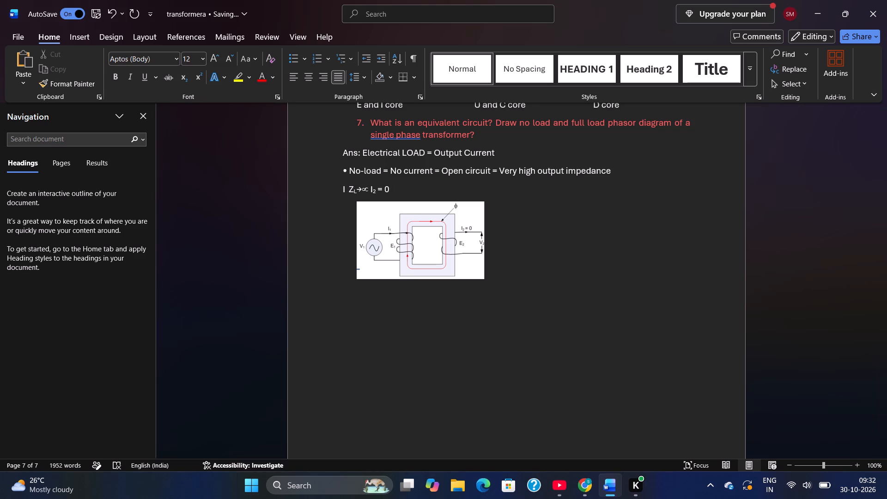
left_click(187, 81)
key("2")
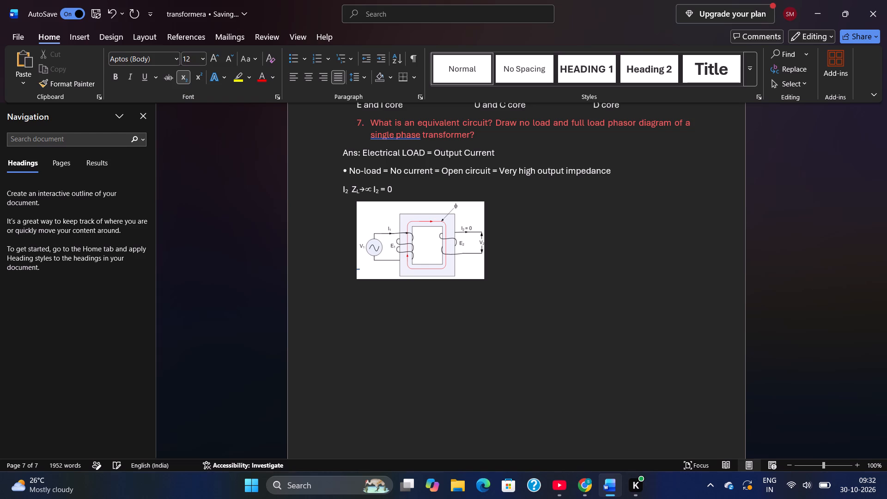
left_click(187, 81)
Complete the start of the formula line as I2=V2/ZL, with the 2 after V and the L after Z as subscripts.
key("equal")
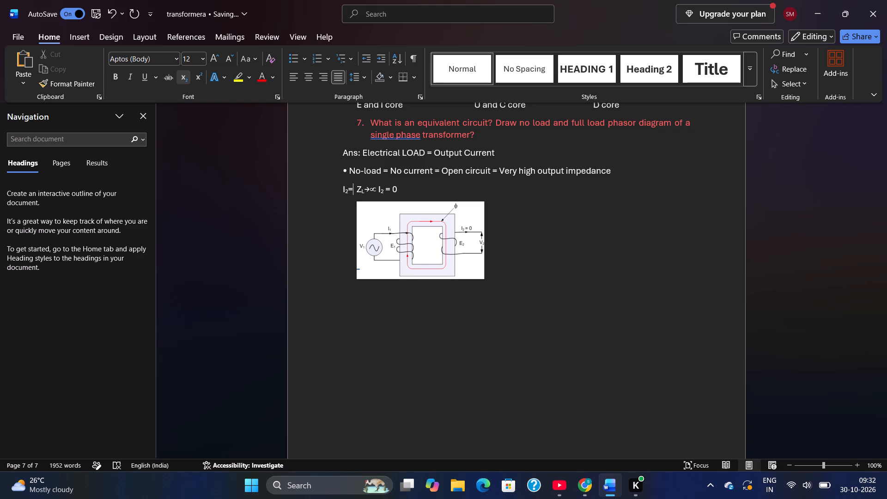
left_click(187, 81)
left_click(187, 81)
key("v")
key("2")
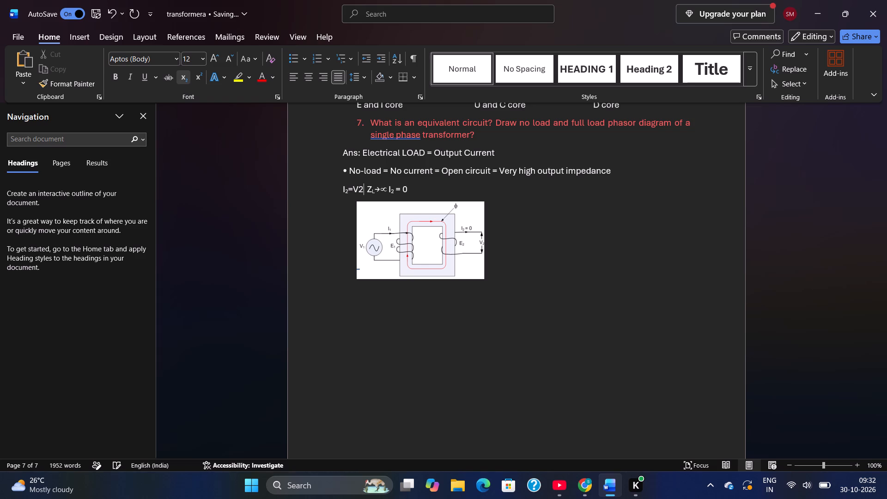
key("BackSpace")
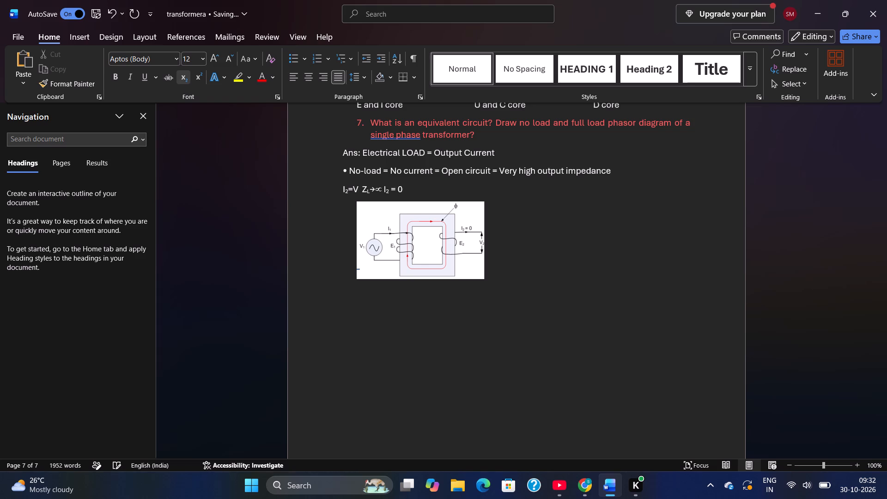
left_click(187, 81)
key("2")
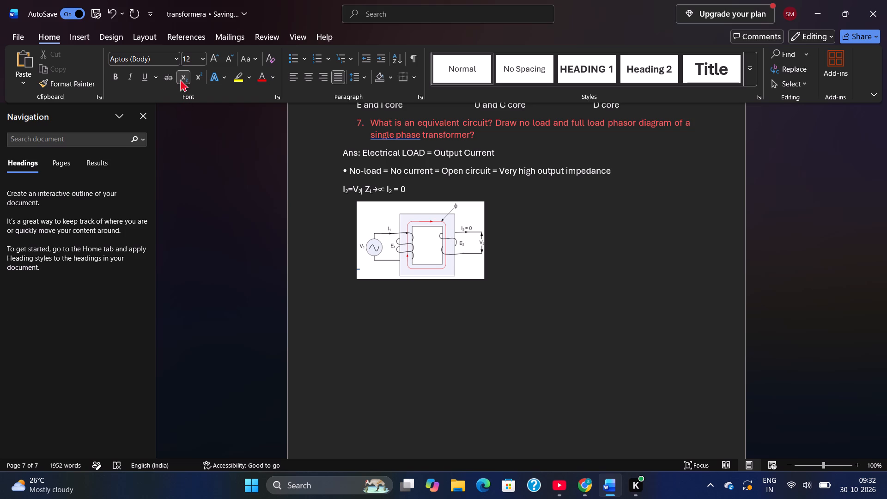
left_click(180, 79)
key("slash")
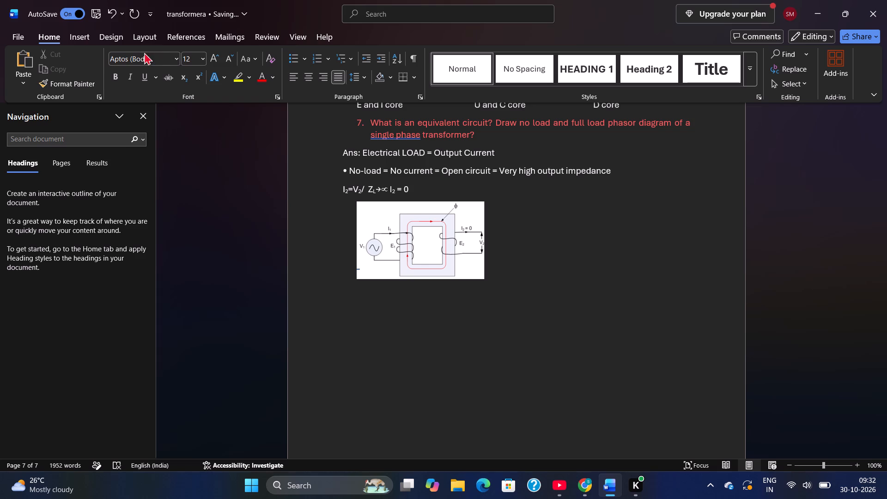
key("z")
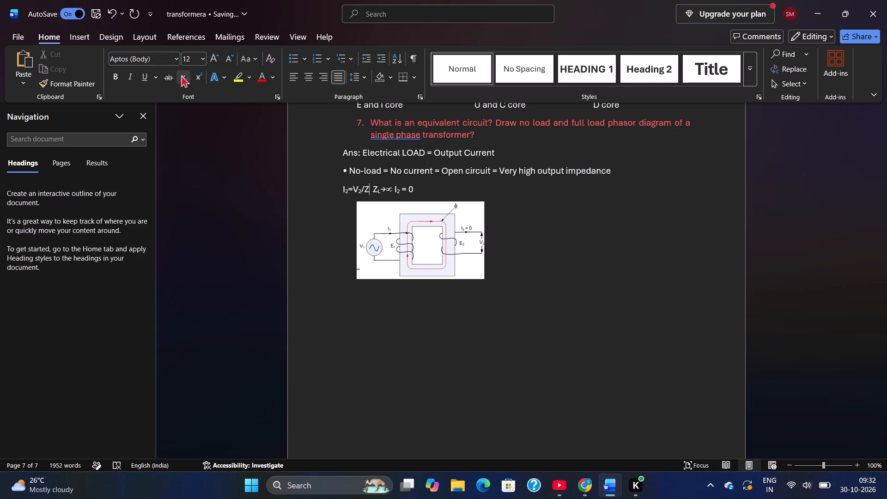
left_click(181, 75)
key("l")
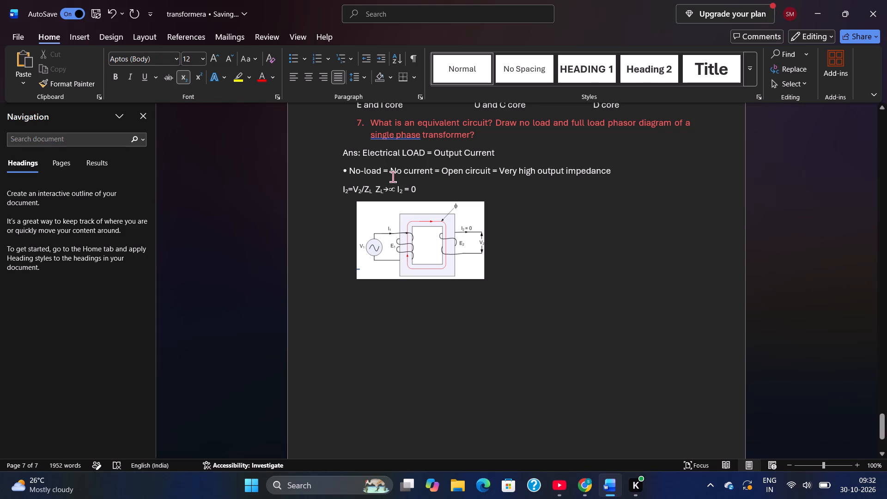
Separate I2=V2/ZL from the following ZL→∝ with a comma, adding spaces before and after the comma.
key("comma")
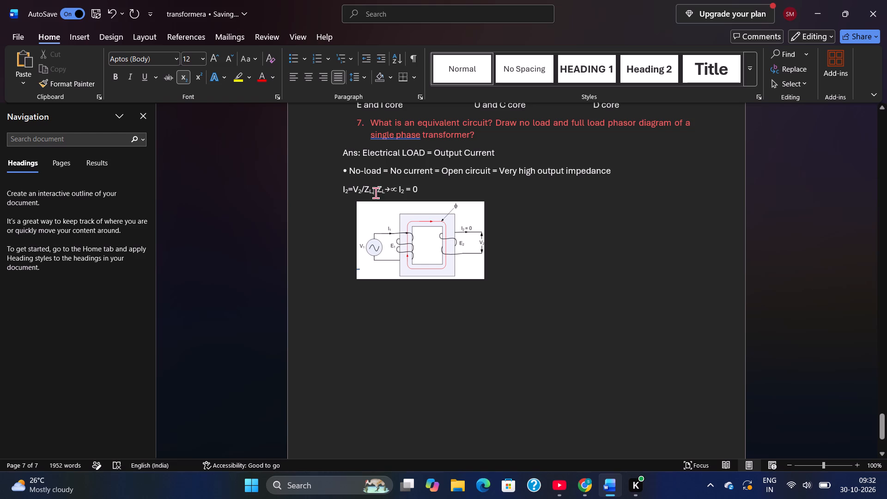
key("space")
key("space")
key("space")
key("space")
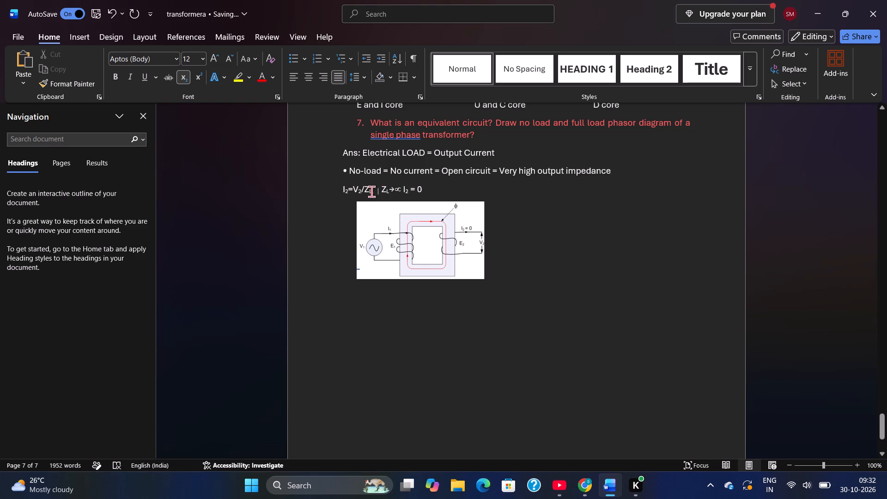
left_click(371, 191)
key("space")
key("space")
key("space")
key("space")
key("space")
Insert an "&" surrounded by spaces between ZL→∝ and I2 = 0 in the formula line.
left_click(407, 189)
key("space")
key("space")
key("space")
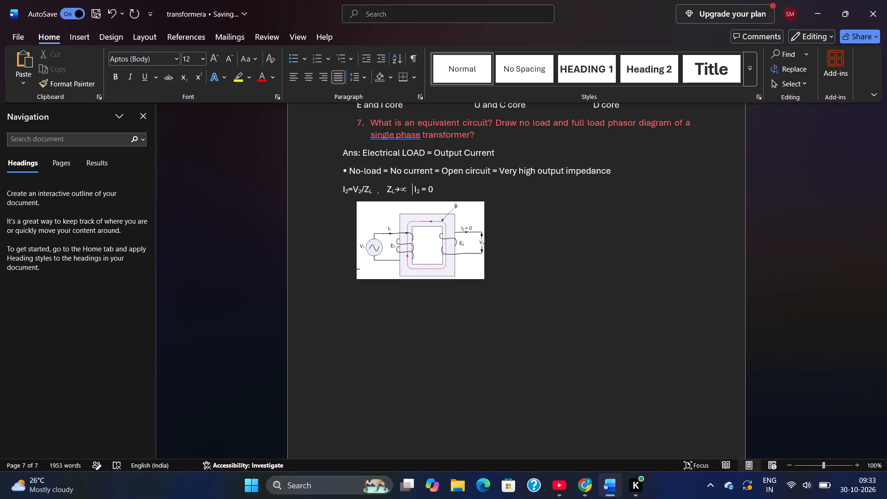
type("&")
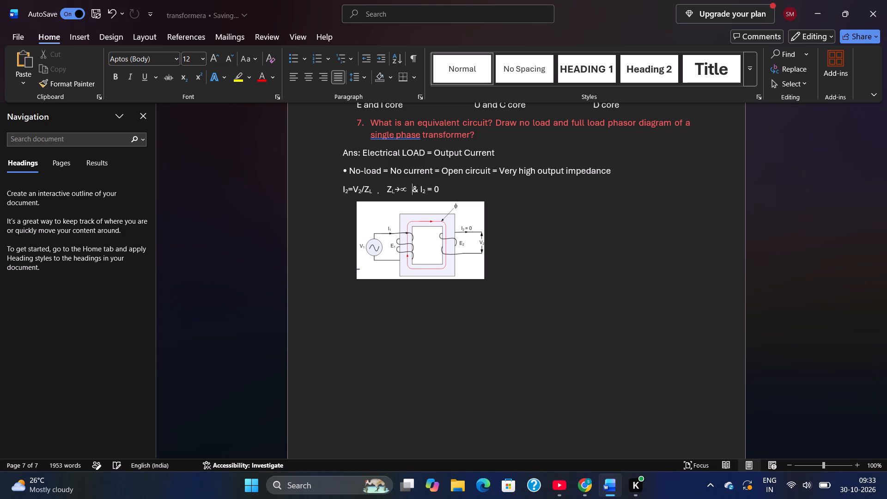
key("space")
key("space")
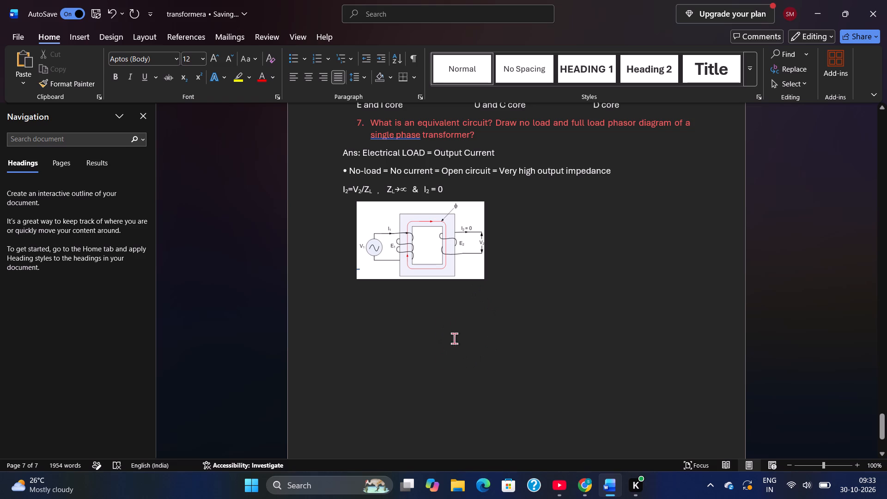
Copy the No-load bullet with its two sub-points from page 3 of the lecture PDF into Word after the circuit picture, followed by a new line.
left_click(587, 481)
left_click(516, 356)
scroll(516, 356, "down", 1)
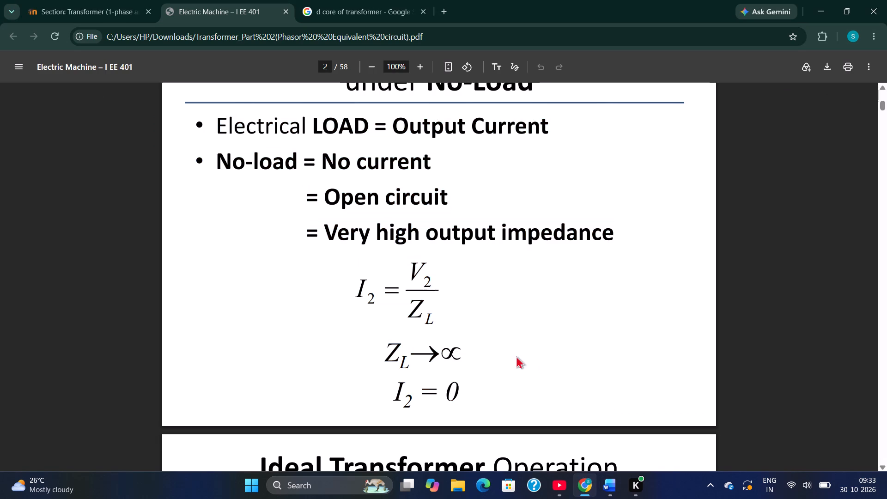
scroll(516, 356, "down", 4)
scroll(516, 356, "left", 1)
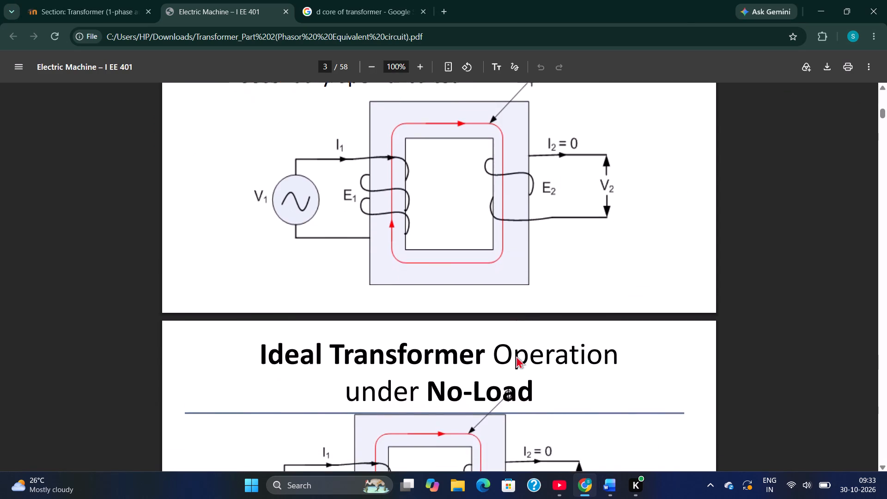
scroll(516, 356, "left", 1)
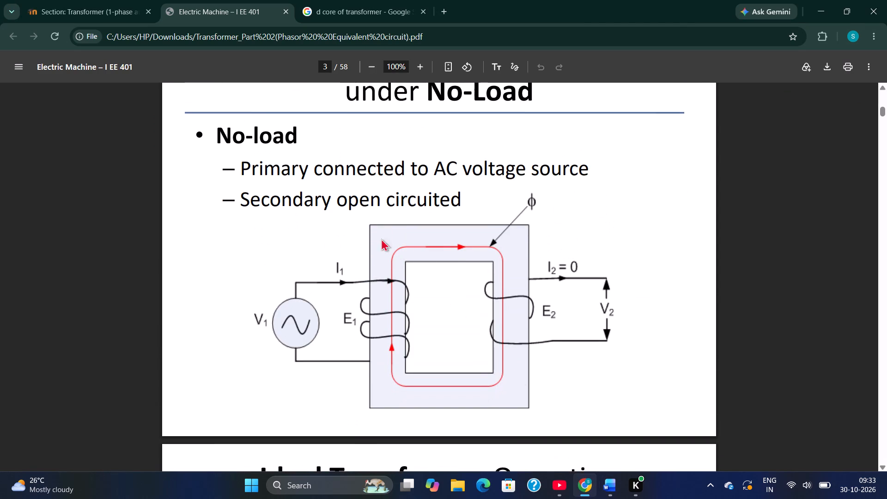
left_click_drag(216, 136, 274, 195)
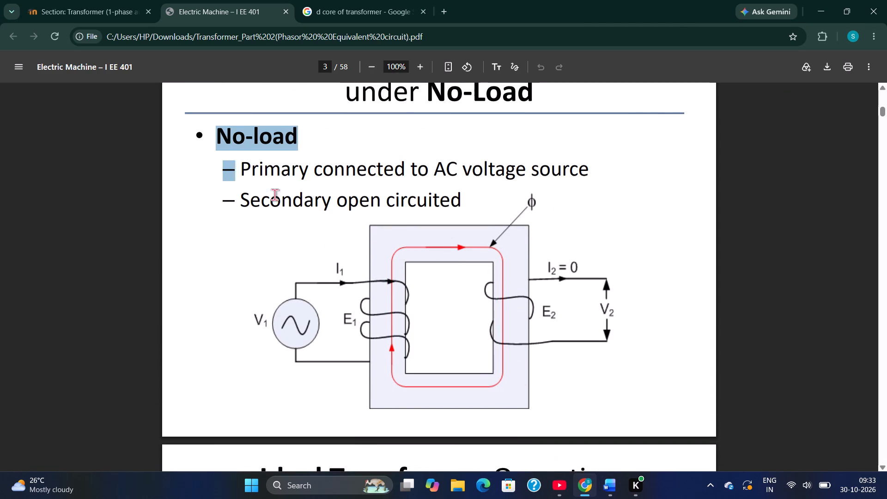
left_click_drag(274, 195, 489, 188)
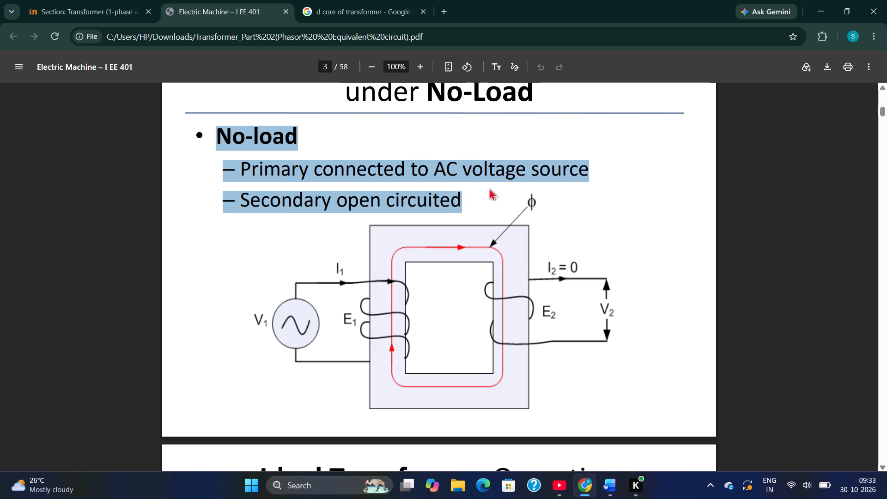
key("ctrl+c")
left_click(599, 479)
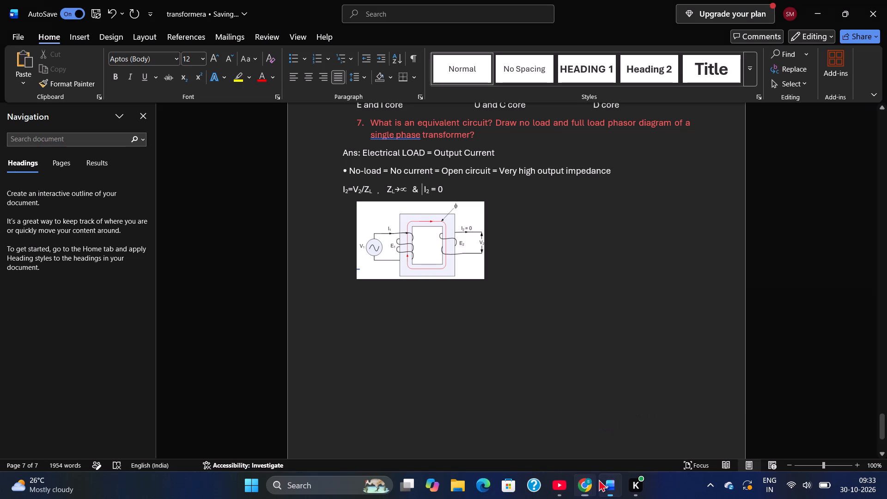
left_click(535, 271)
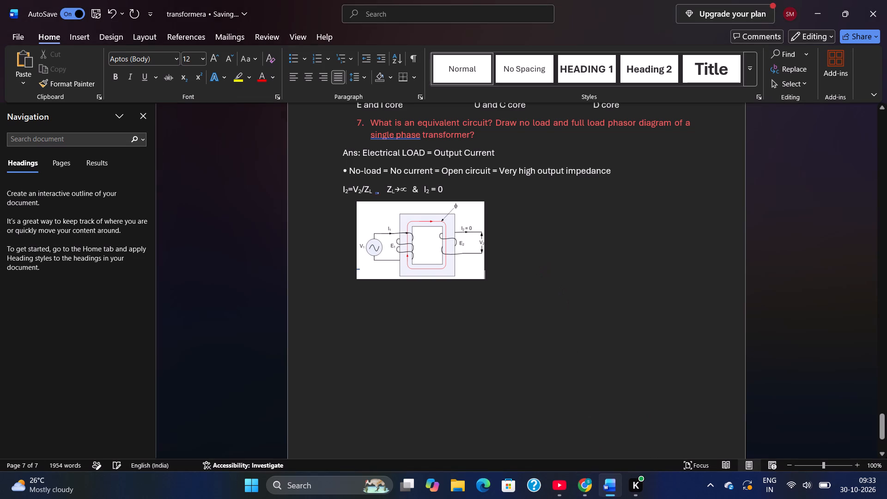
key("ctrl+v")
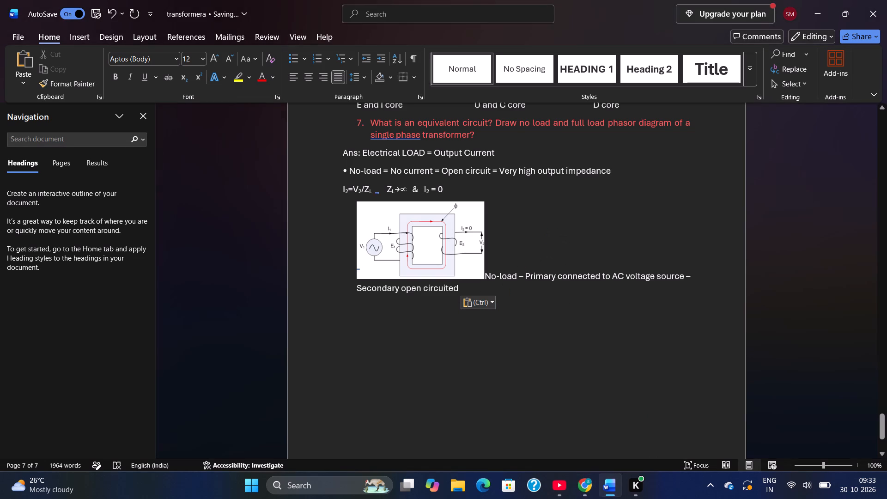
key("Return")
Move "What is an equivalent circuit?" from the start to the end of question 7.
left_click_drag(492, 122, 376, 122)
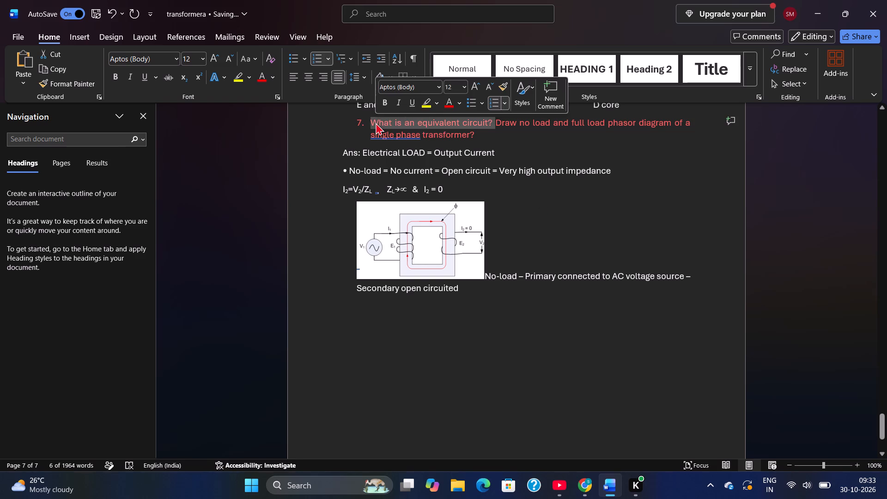
key("ctrl+x")
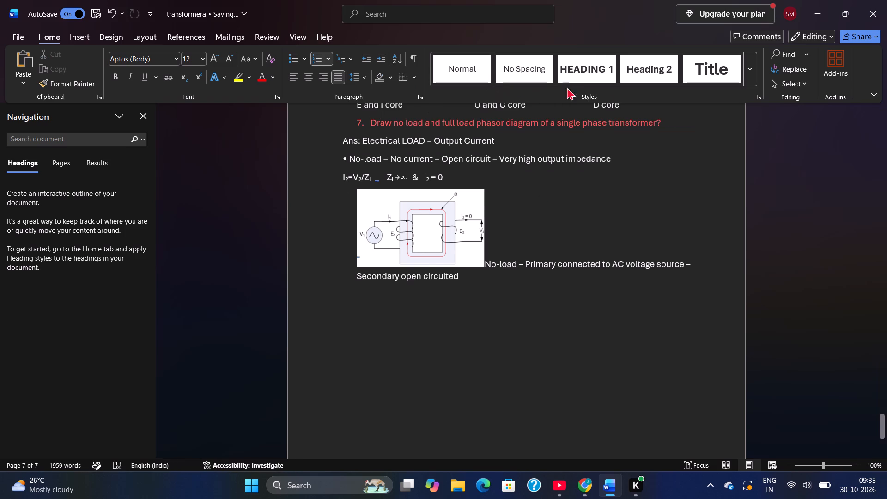
left_click(680, 123)
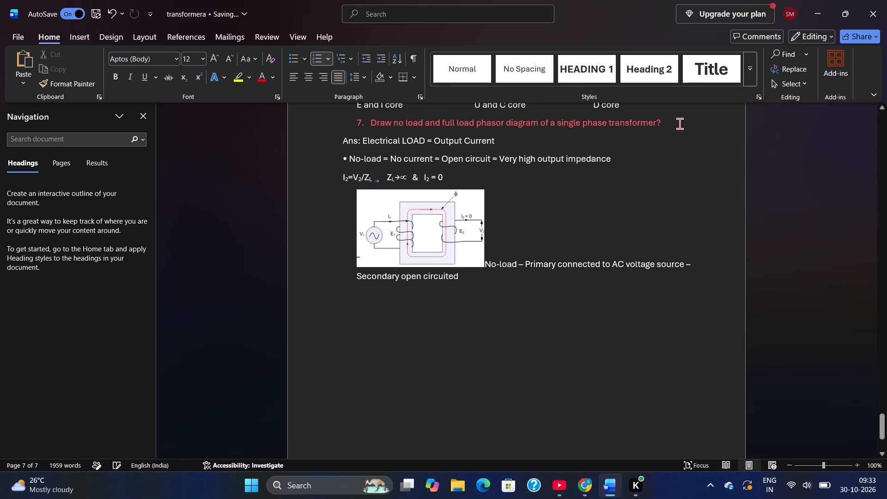
key("ctrl+v")
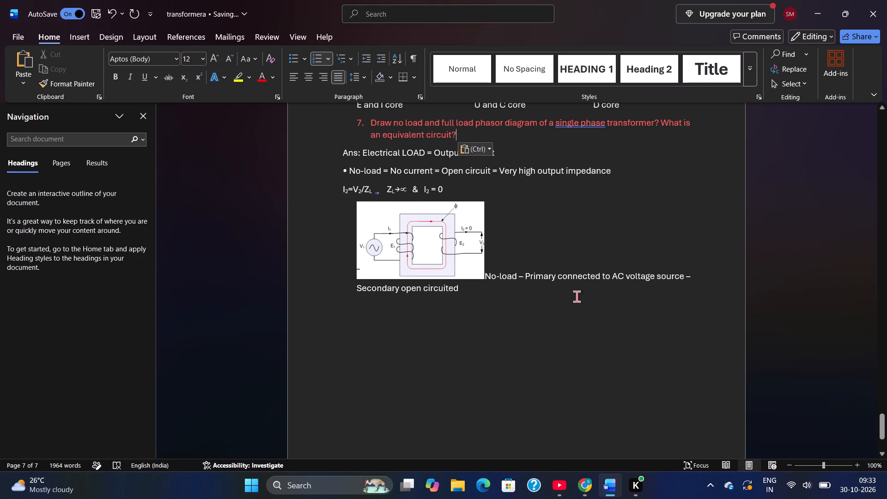
End the "Secondary open circuited" text with a period and start a new line after it.
left_click(560, 313)
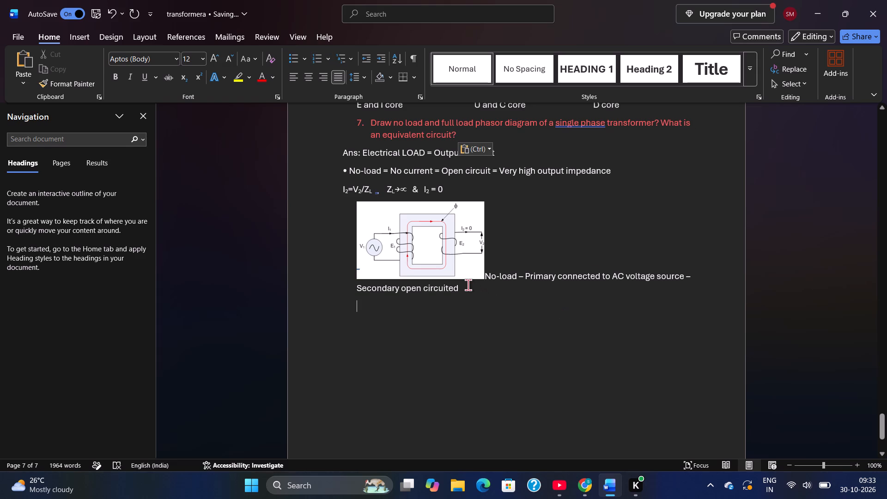
left_click(468, 285)
key("period")
key("Return")
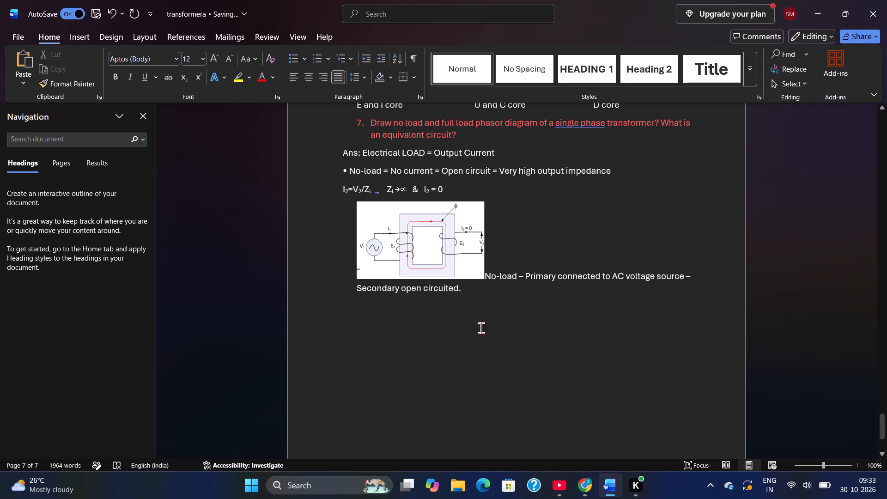
Switch to the lecture PDF in Chrome and examine the no-load slides on pages 4 to 6 for further answer content.
left_click(584, 482)
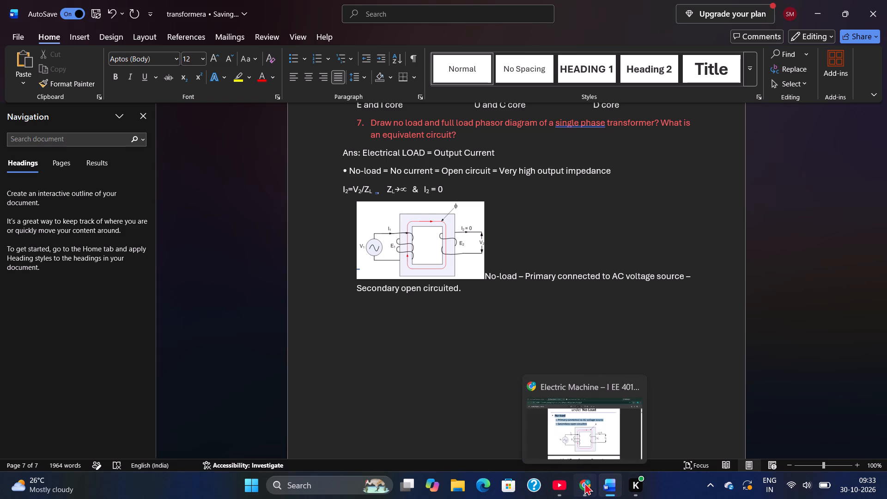
scroll(536, 376, "down", 4)
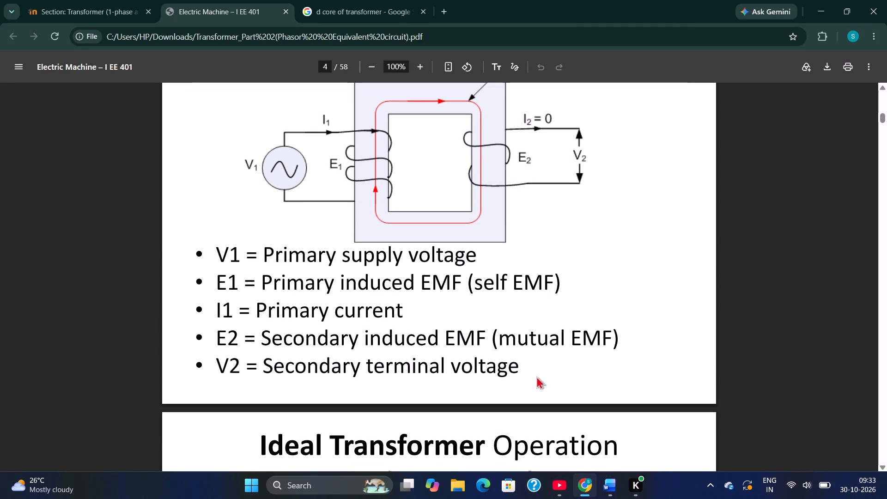
scroll(536, 376, "down", 1)
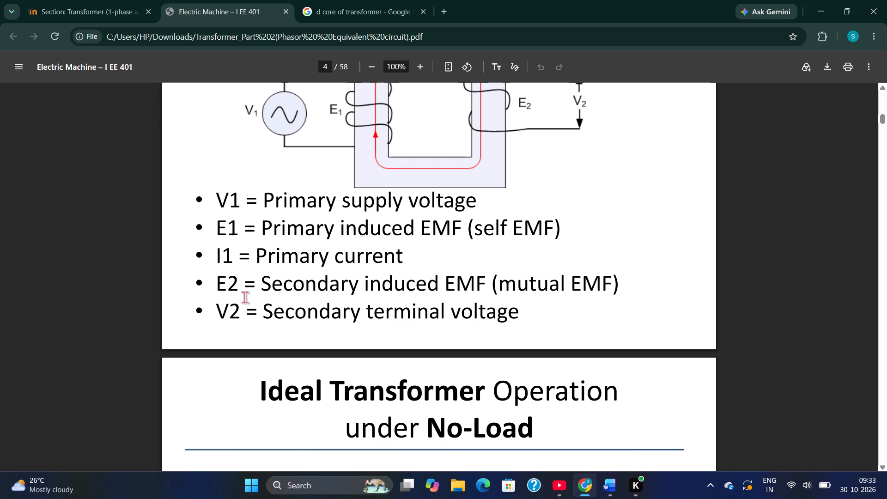
scroll(244, 297, "down", 5)
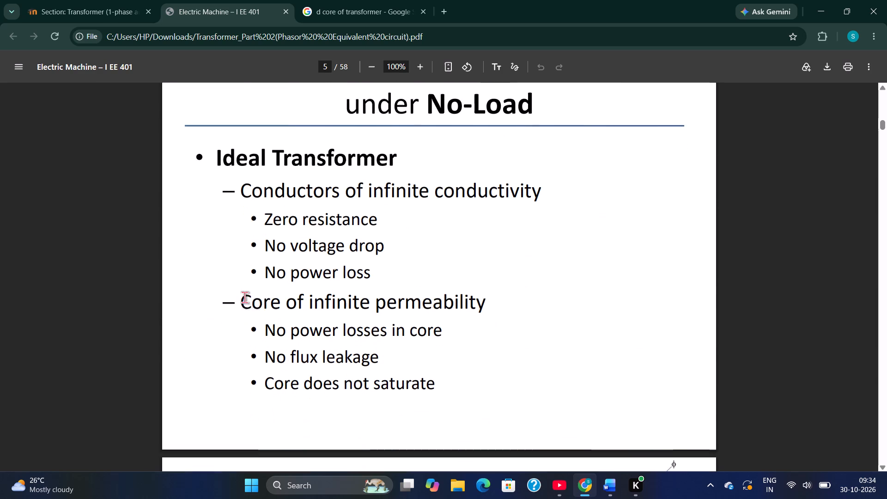
scroll(244, 297, "down", 3)
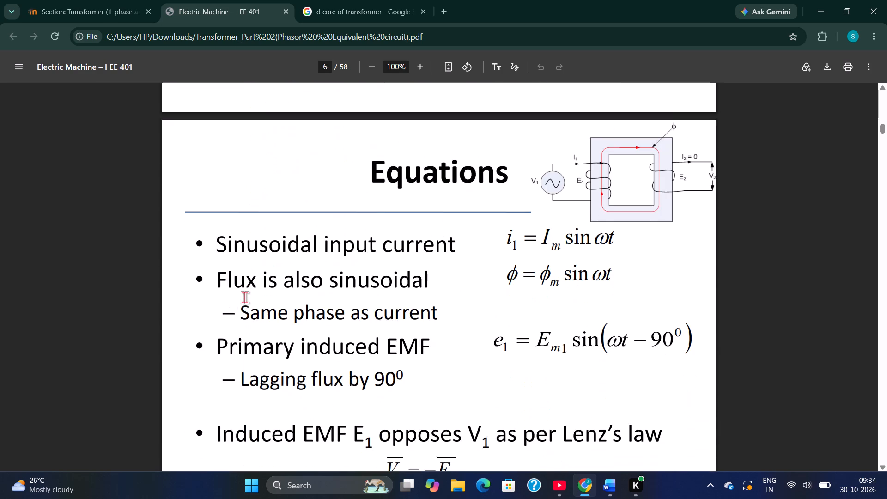
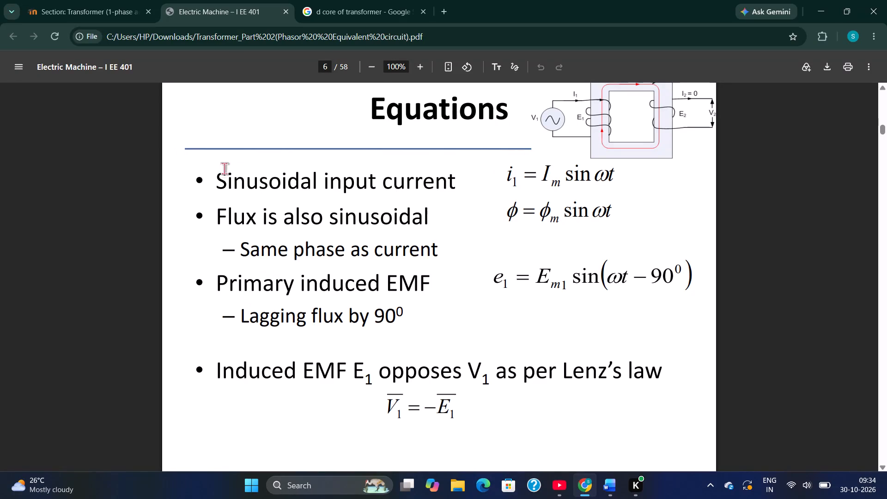
Copy the bullets from "Sinusoidal input current" to "as per Lenz's law" on PDF page 6 into Word below the no-load text.
left_click_drag(218, 181, 380, 152)
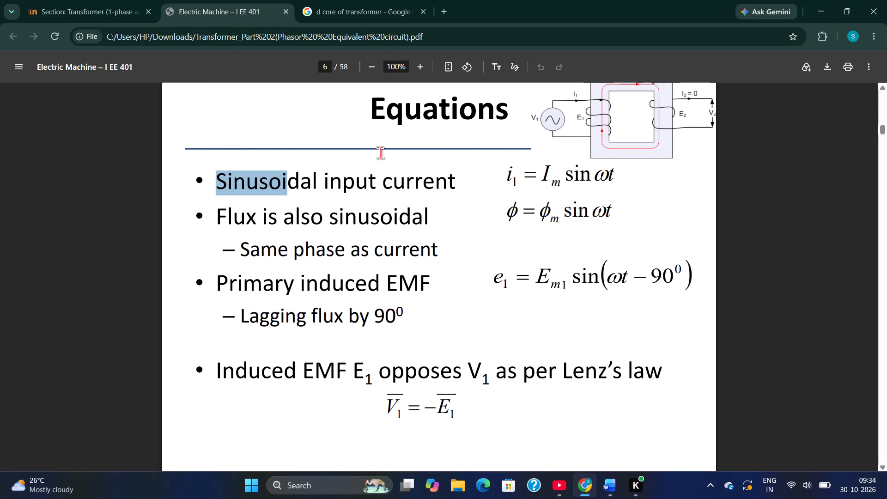
left_click_drag(380, 152, 568, 253)
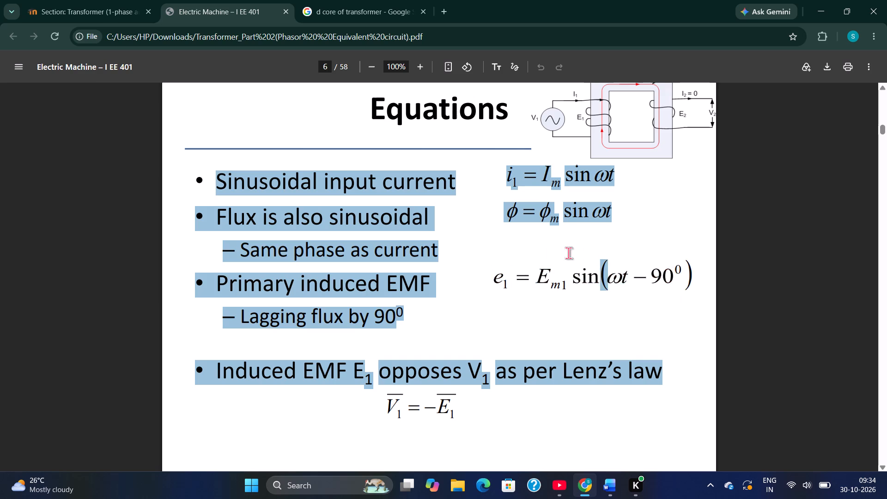
left_click_drag(568, 253, 429, 309)
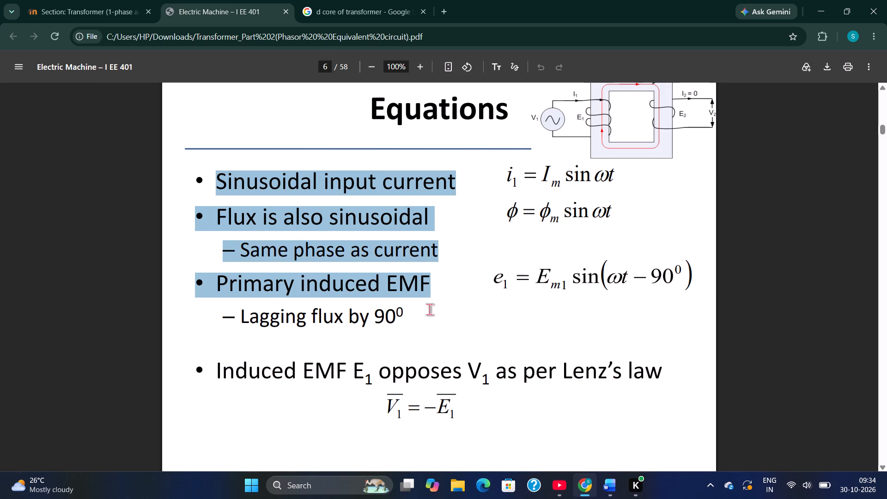
left_click_drag(429, 309, 402, 304)
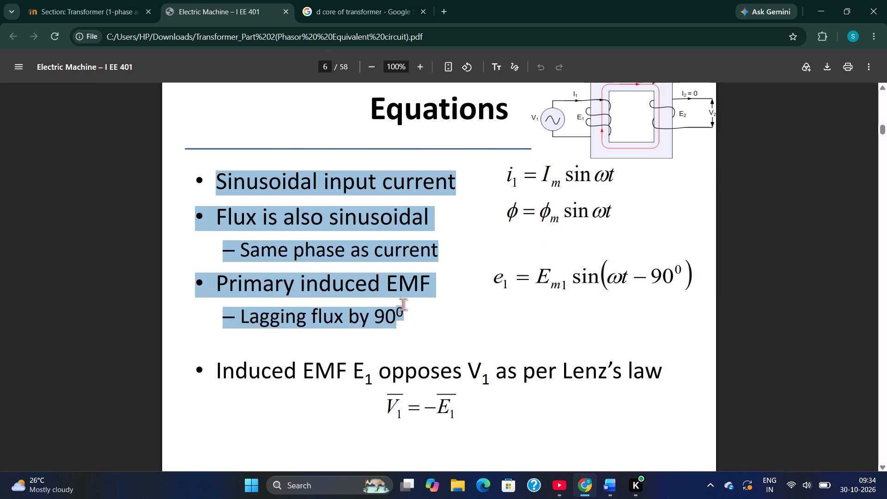
left_click_drag(402, 304, 416, 305)
left_click_drag(416, 305, 415, 370)
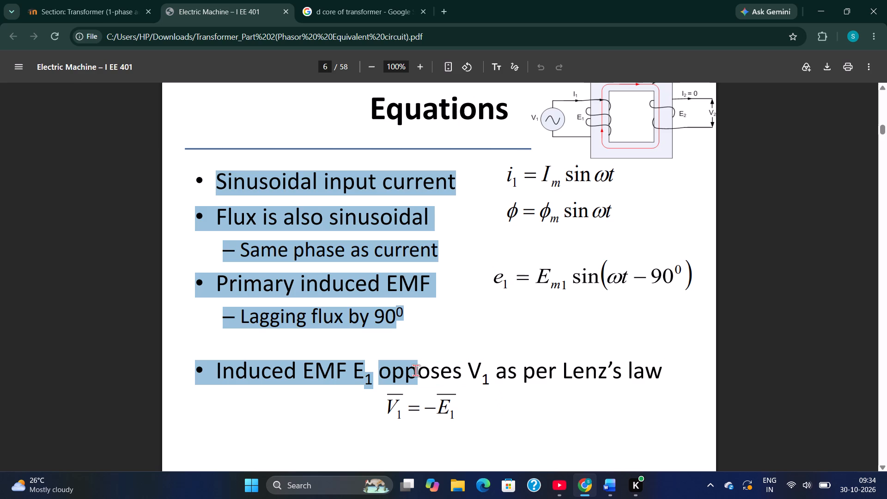
left_click_drag(415, 370, 562, 378)
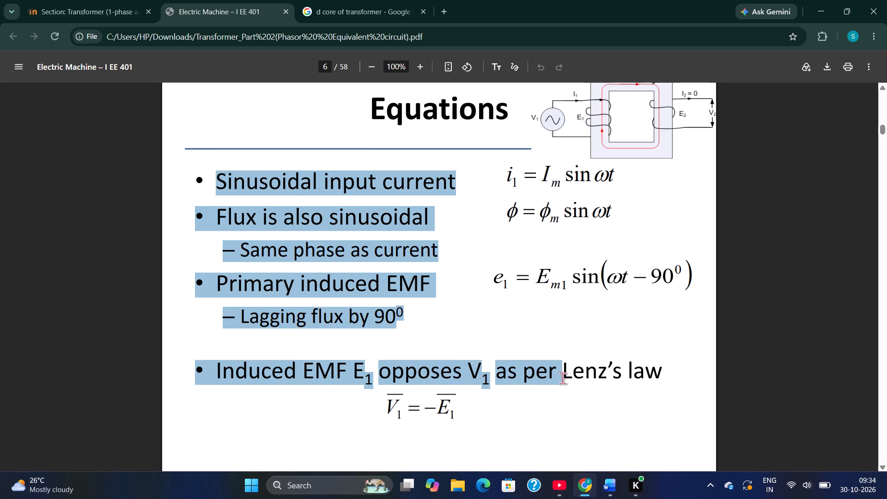
left_click_drag(562, 378, 714, 365)
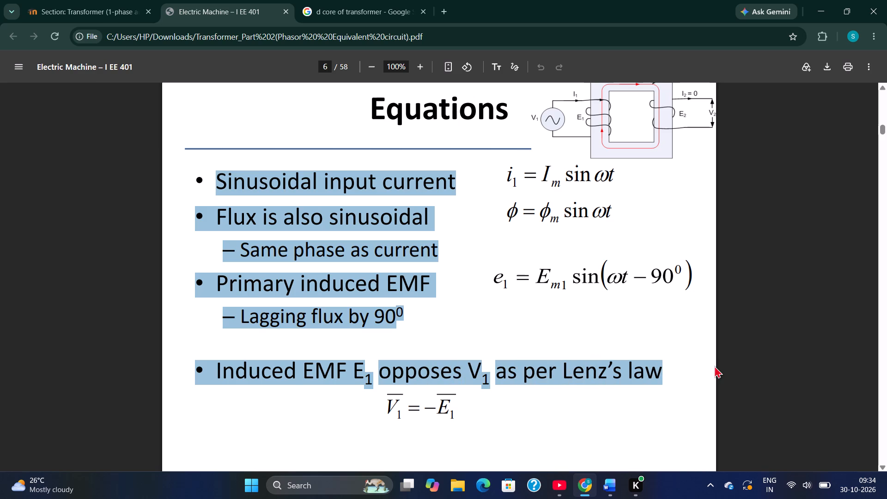
key("ctrl+c")
left_click(611, 490)
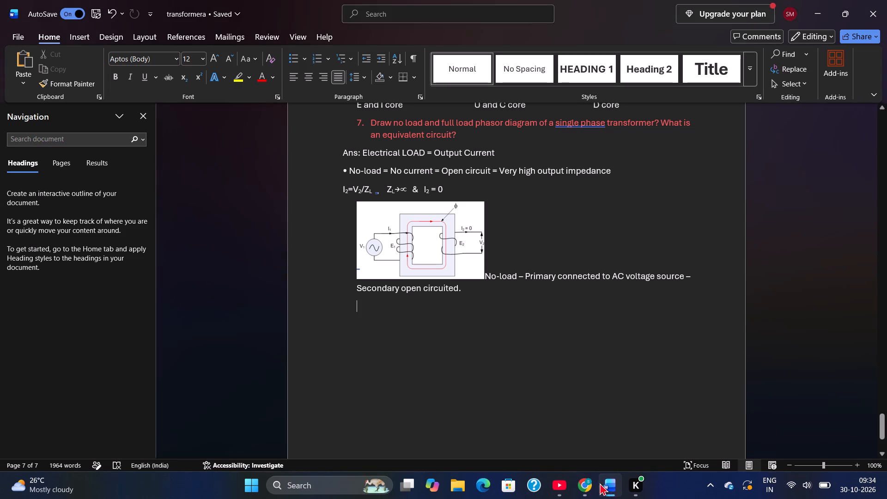
key("ctrl+v")
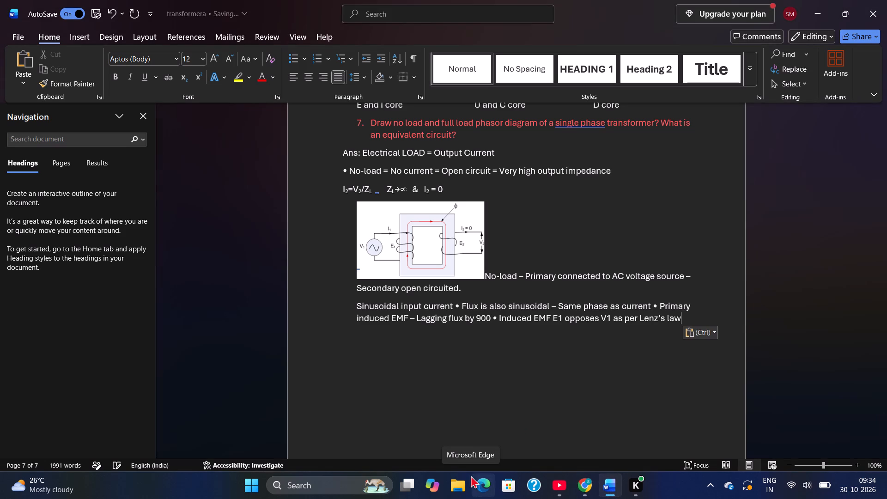
Insert a colon and a space after "Sinusoidal input current" in the pasted text.
left_click(454, 304)
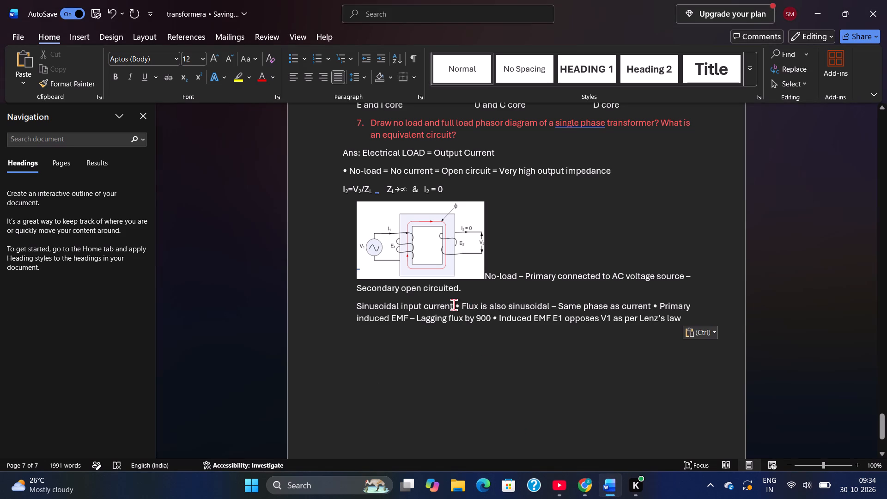
key("space")
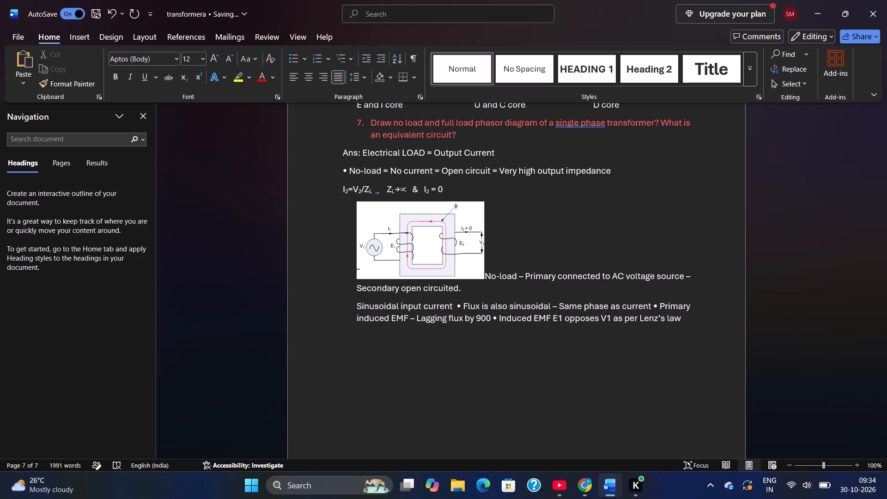
key("BackSpace")
key("shift+colon")
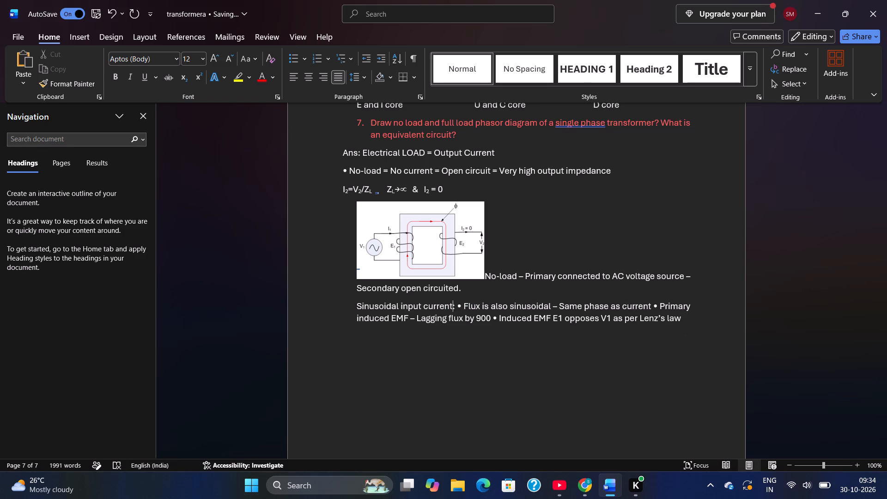
key("space")
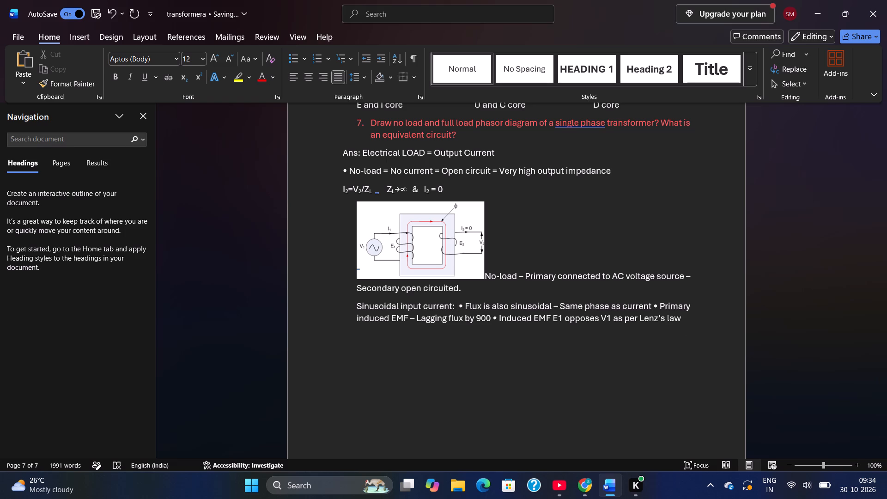
Take Word and Chrome out of full-screen size, close Word's Navigation pane and fit the Word window to the right half of the screen.
left_click(840, 6)
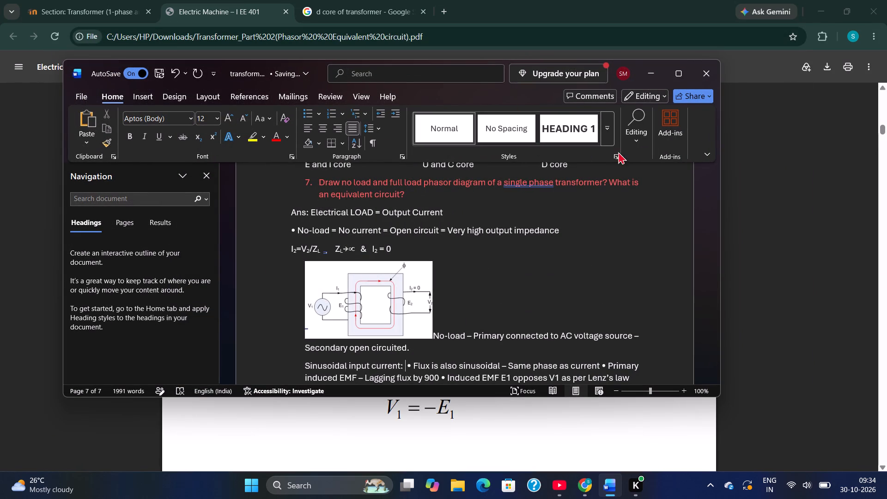
left_click(849, 9)
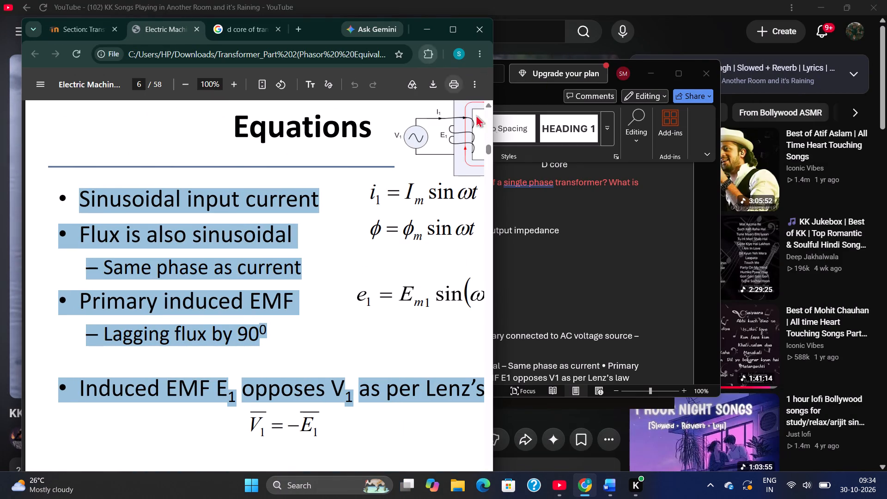
left_click_drag(514, 90, 552, 81)
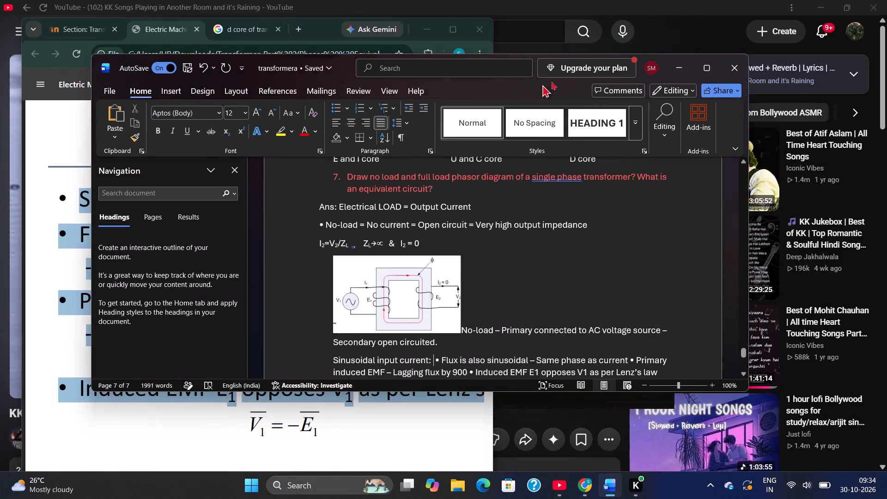
left_click_drag(552, 81, 677, 37)
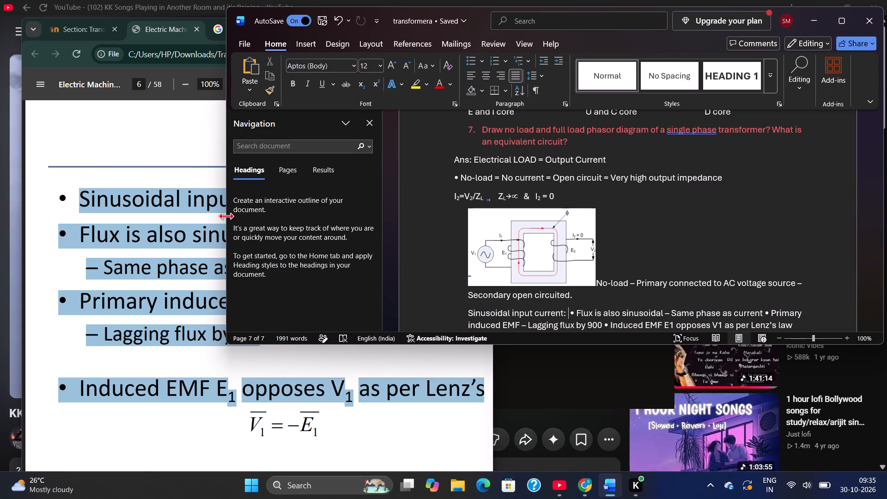
left_click_drag(226, 216, 409, 219)
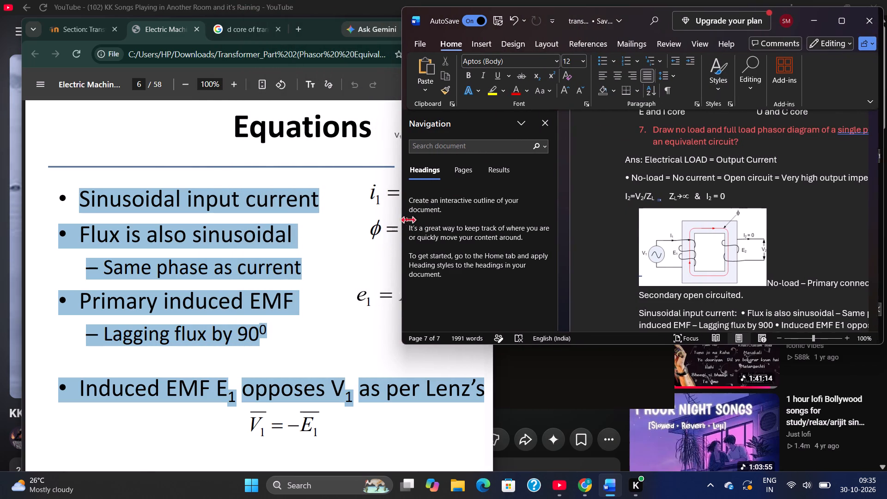
left_click_drag(409, 219, 427, 216)
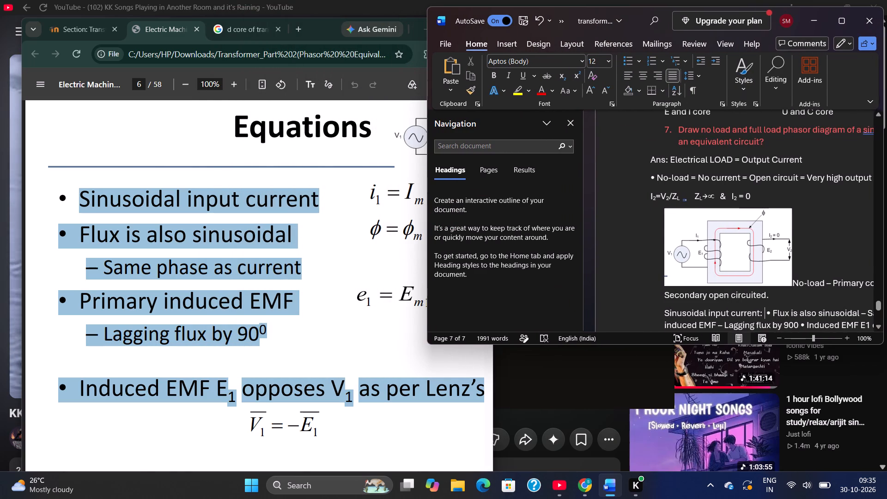
left_click_drag(583, 273, 472, 282)
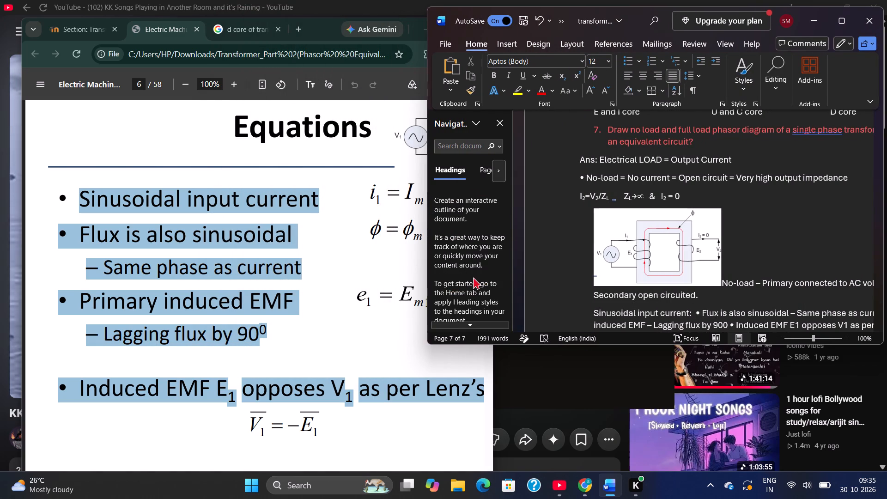
left_click(498, 124)
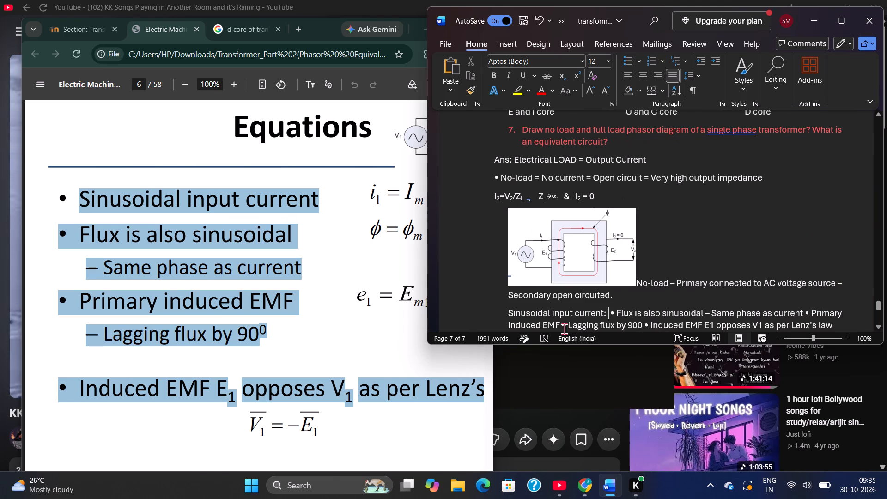
left_click_drag(660, 346, 639, 459)
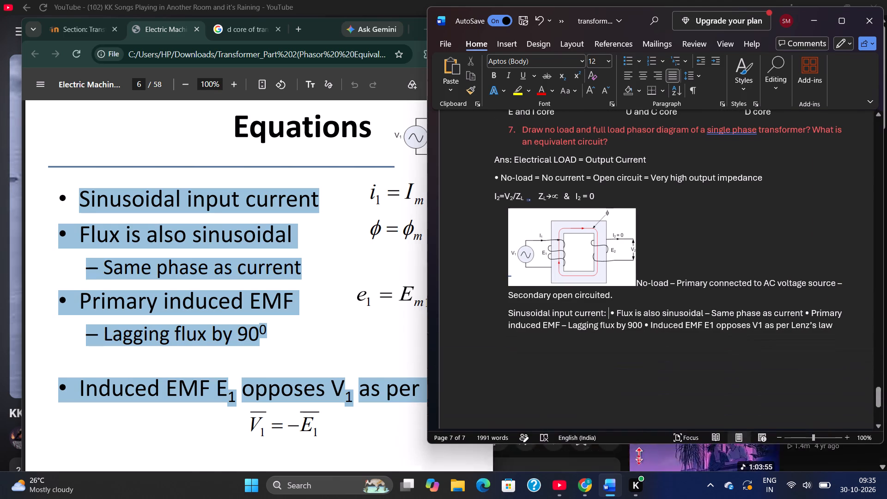
left_click_drag(639, 459, 644, 471)
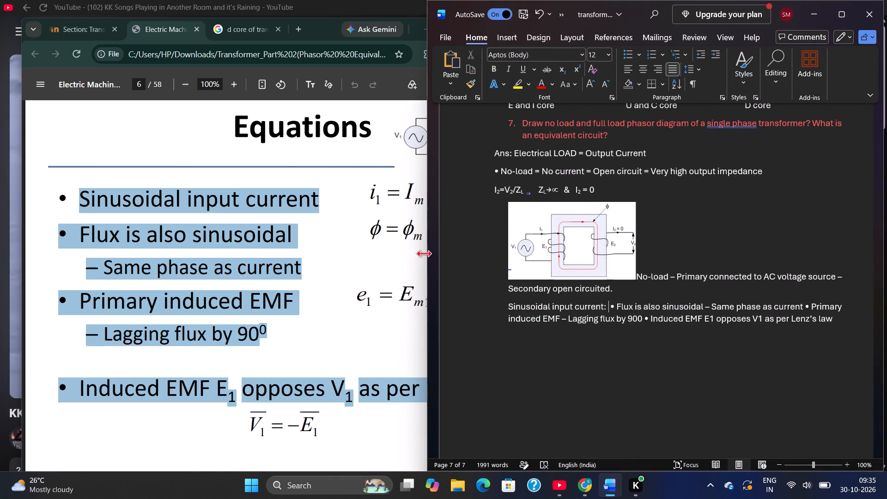
left_click_drag(426, 259, 463, 265)
Fit the Chrome window to the left half of the screen beside Word, showing the page 6 equations next to the question 7 answer.
left_click(415, 263)
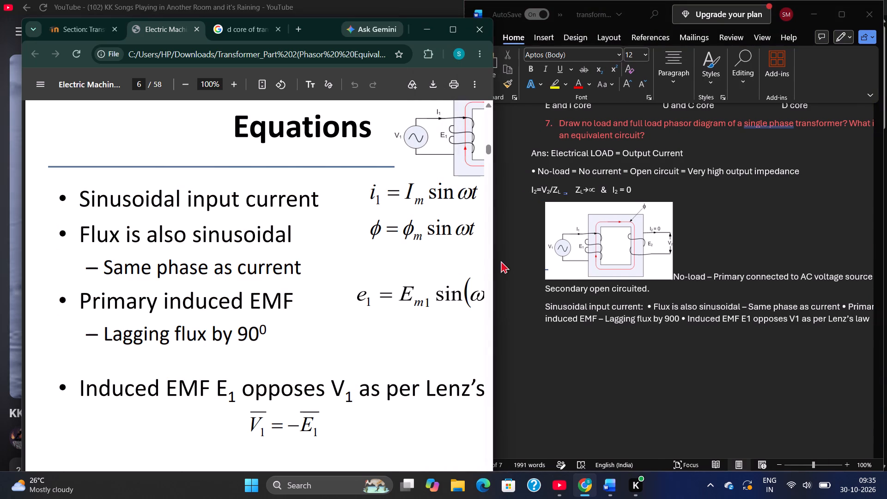
left_click(492, 261)
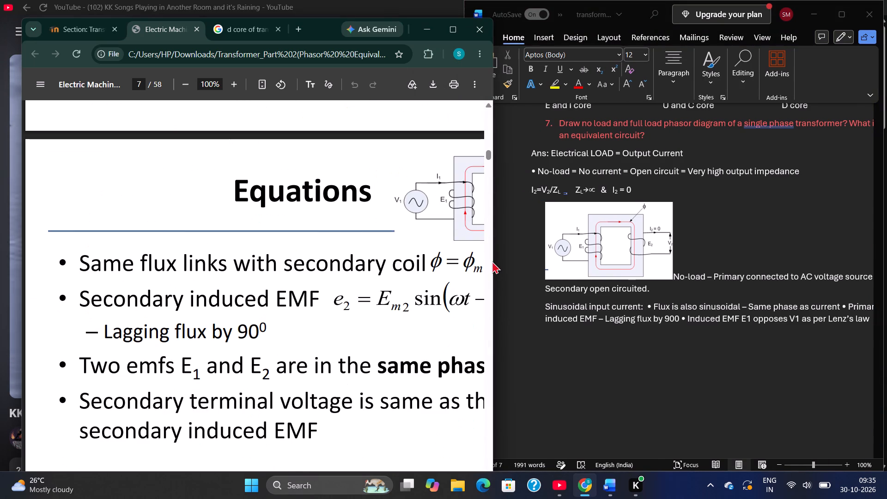
key("Up")
key("Up")
key("Up")
key("Up")
key("Up")
key("Up")
key("Up")
key("Up")
key("Up")
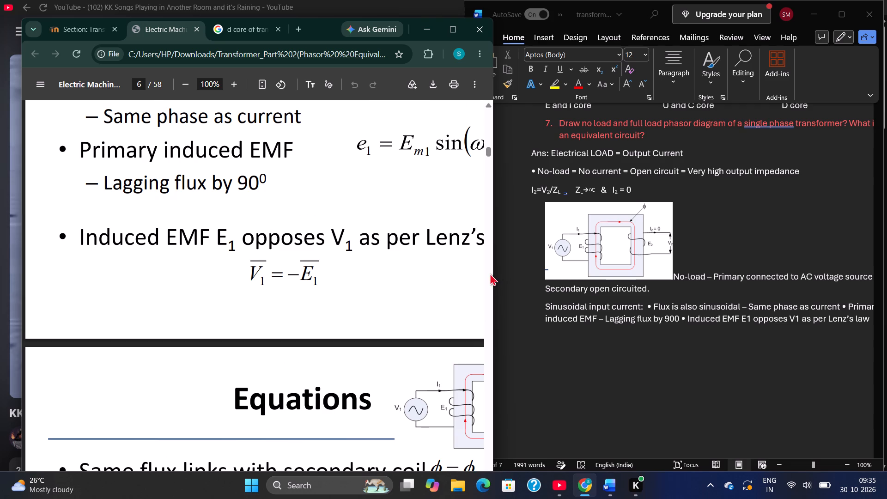
left_click_drag(495, 273, 464, 280)
scroll(383, 280, "left", 4)
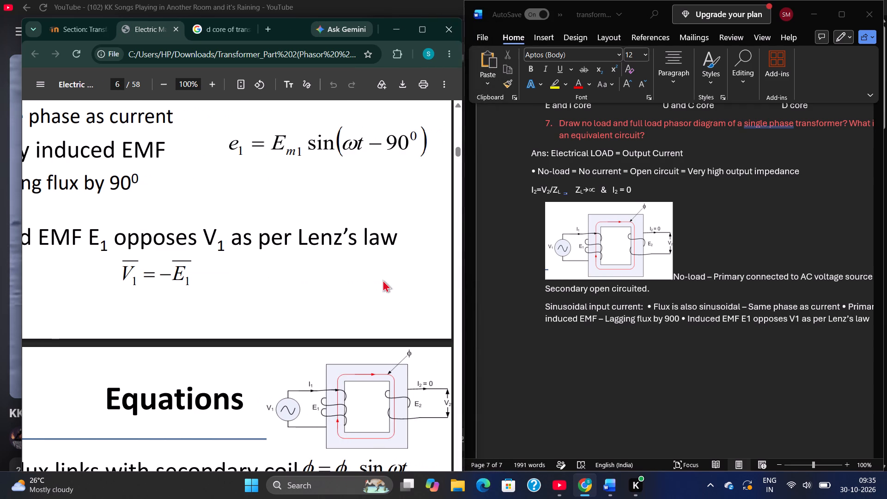
scroll(383, 280, "right", 2)
scroll(383, 280, "up", 1)
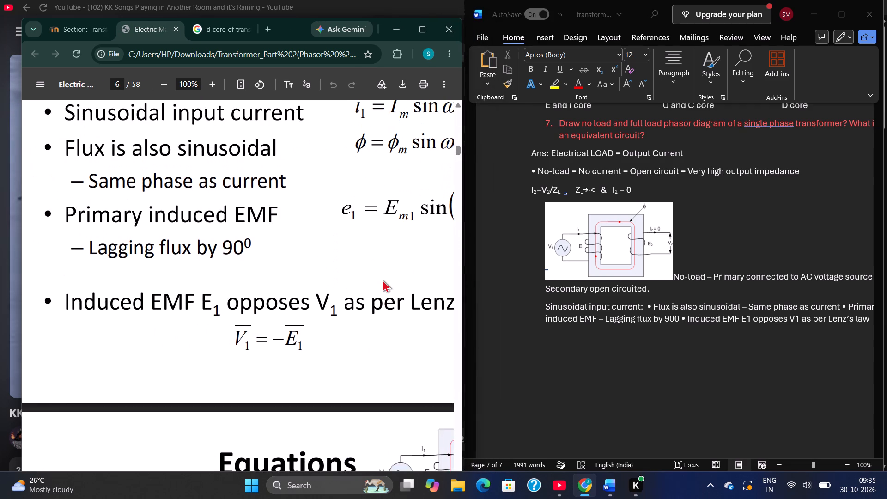
scroll(383, 280, "up", 1)
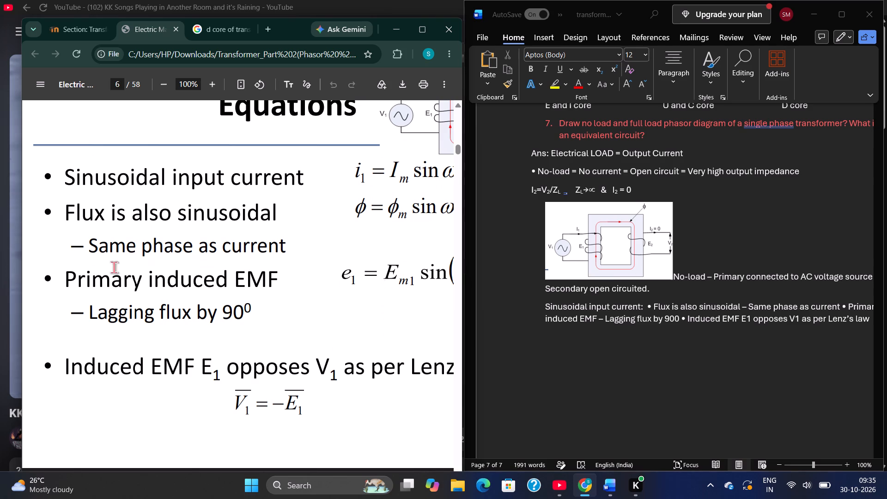
left_click(22, 262)
left_click_drag(18, 264, 0, 263)
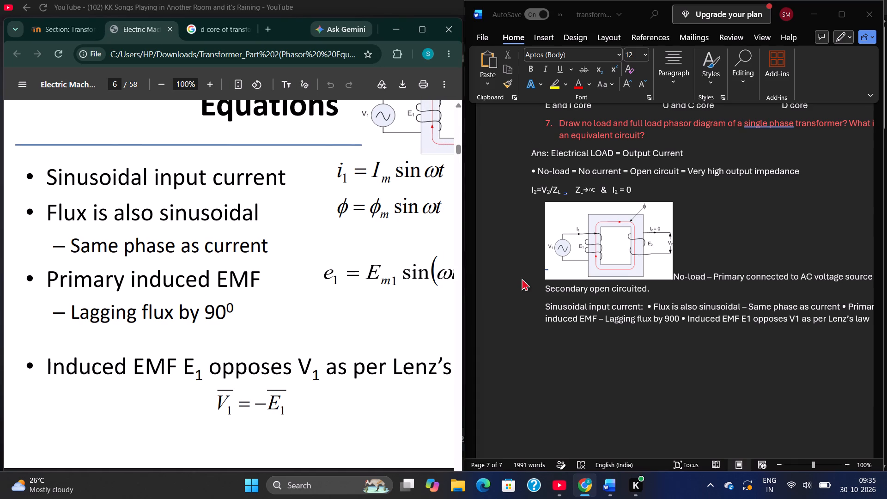
scroll(625, 289, "left", 1)
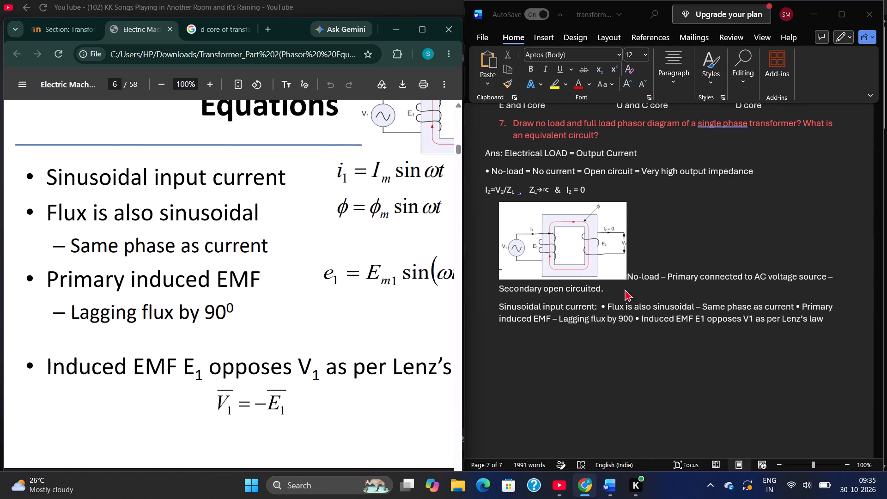
scroll(625, 289, "left", 1)
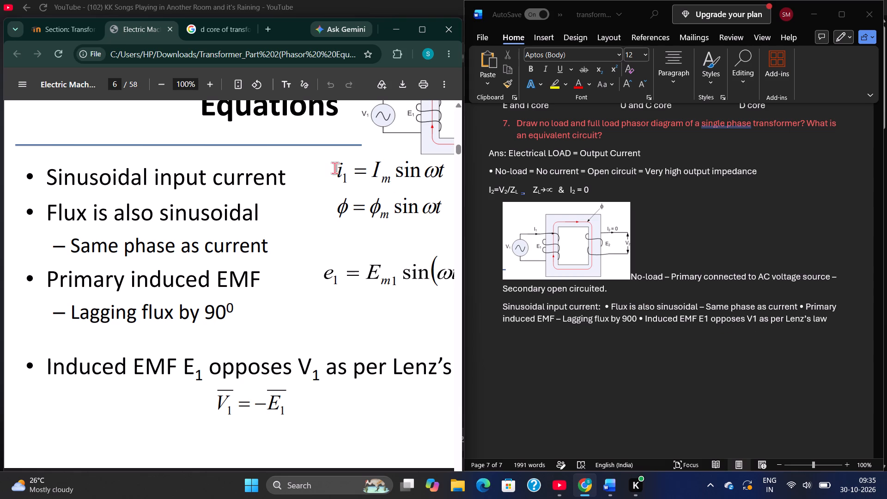
Copy the equation i1 = Im sin ωt from PDF page 6 into Word after "Sinusoidal input current:".
left_click_drag(334, 168, 434, 162)
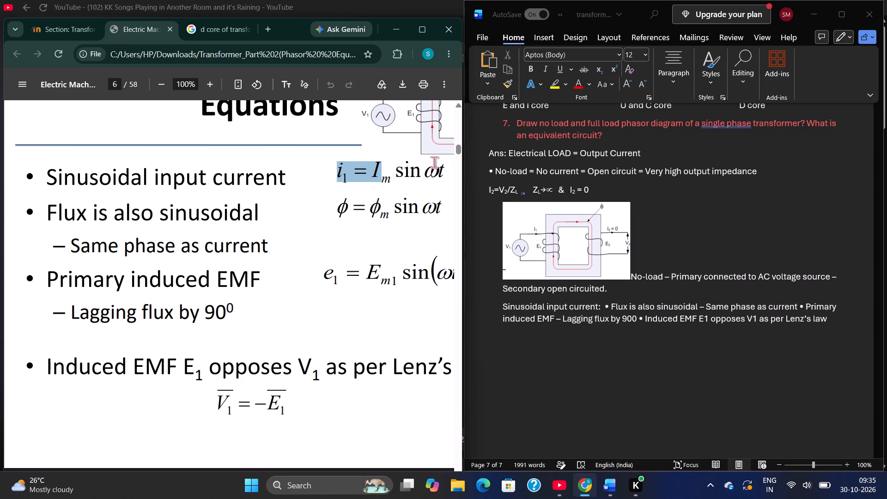
left_click_drag(434, 162, 437, 168)
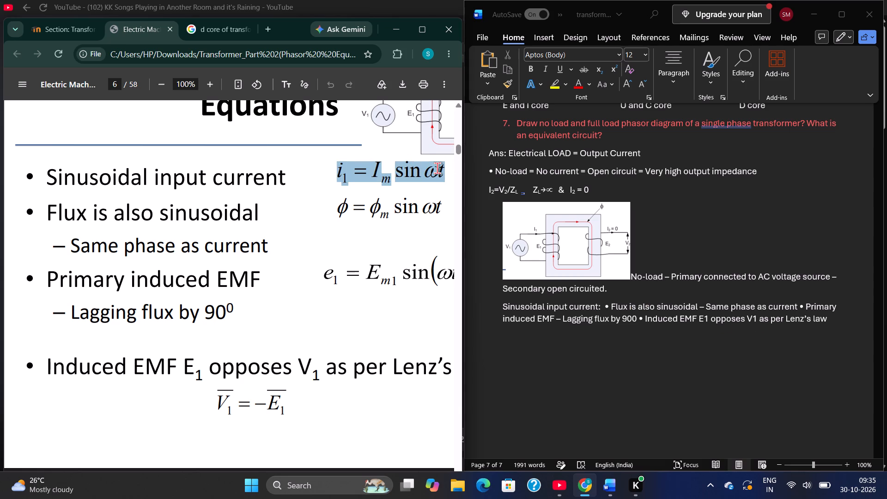
key("ctrl+c")
left_click(602, 304)
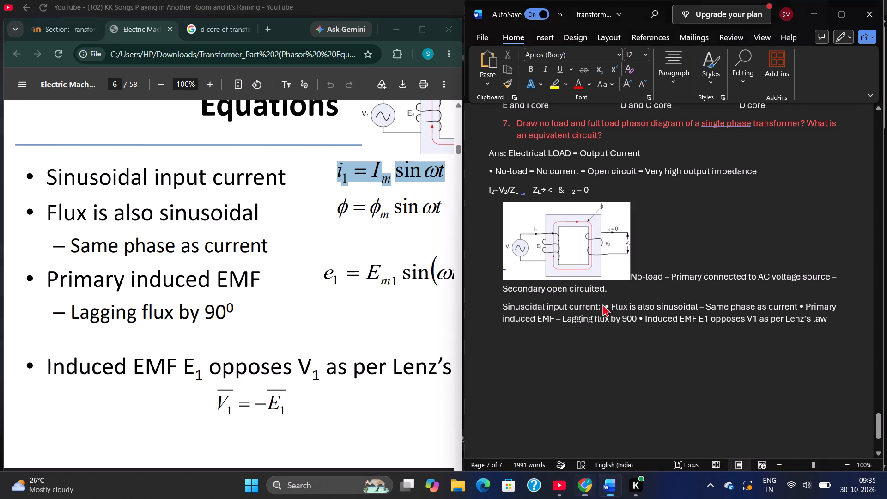
key("ctrl+v")
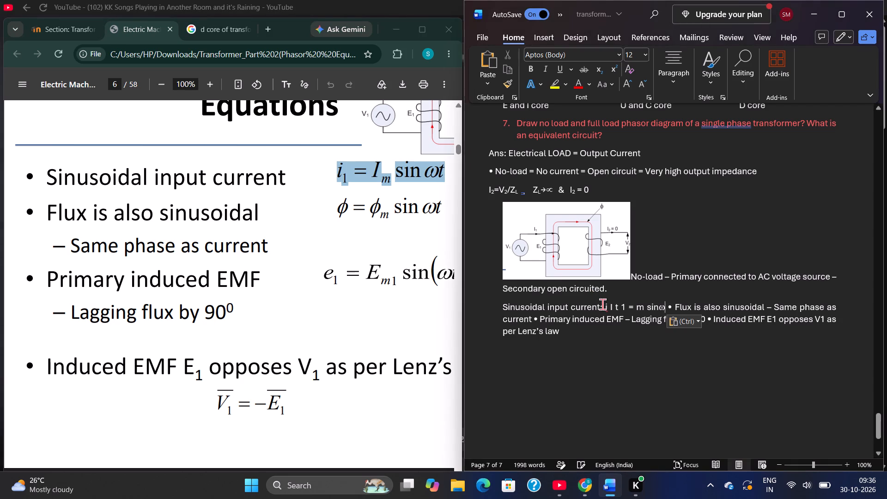
Replace the garbled "i I t 1 = m" before sinω with "i1=Im", keeping a colon after "Sinusoidal input current".
left_click(602, 304)
left_click_drag(645, 306, 603, 307)
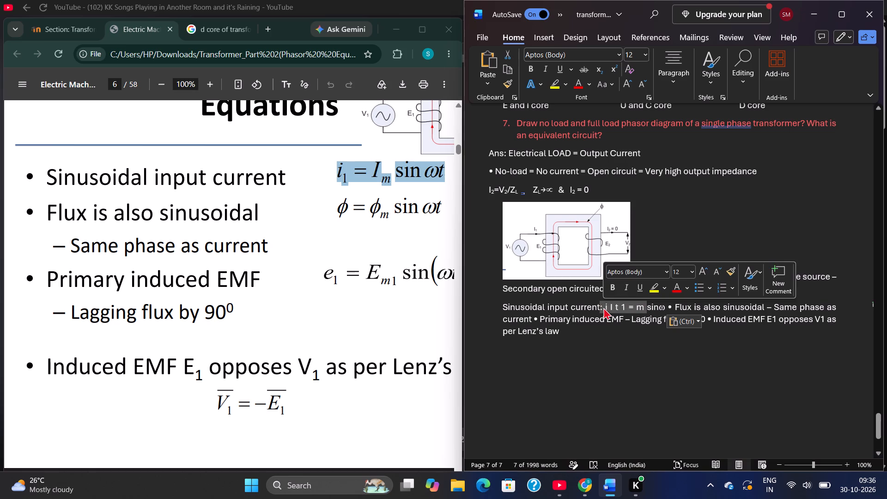
key("BackSpace")
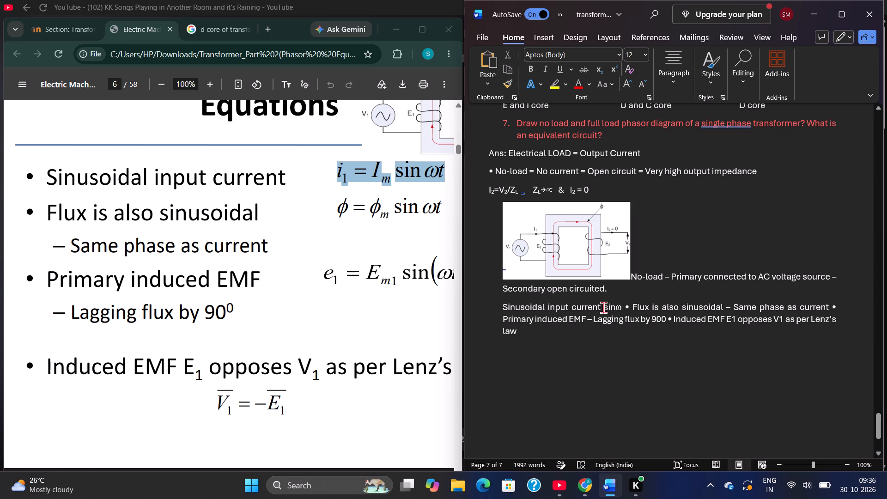
key("shift+colon")
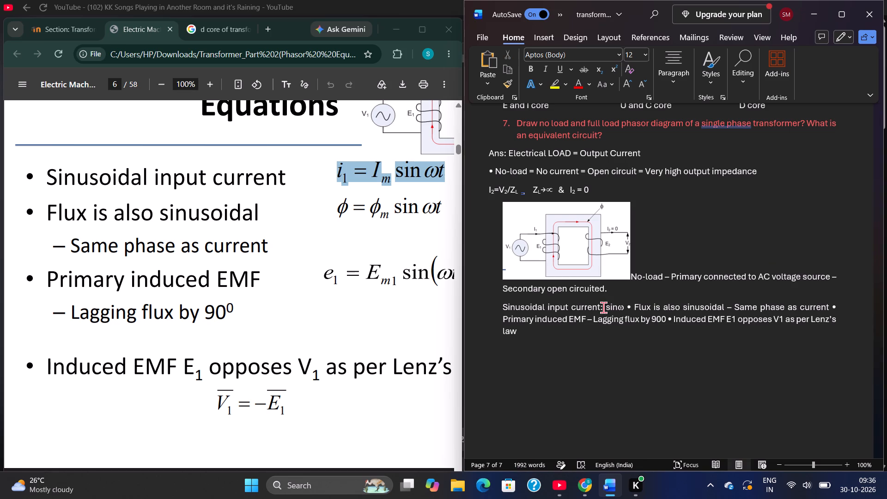
key("i")
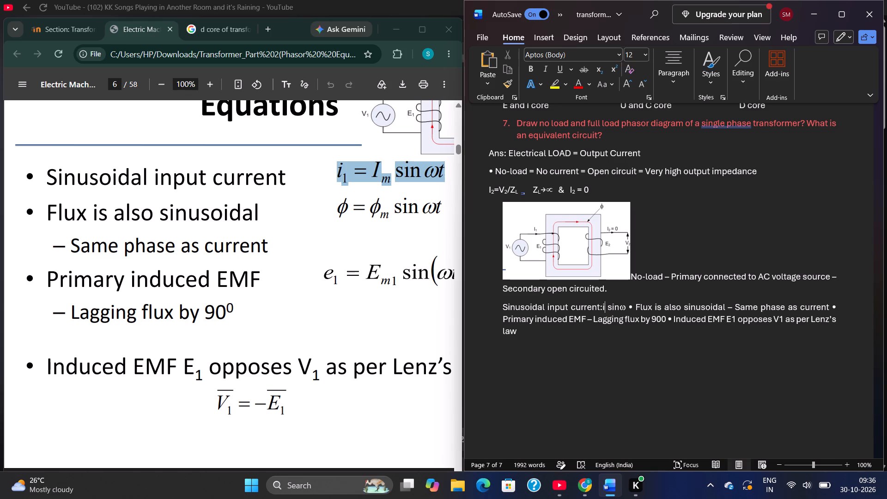
key("1")
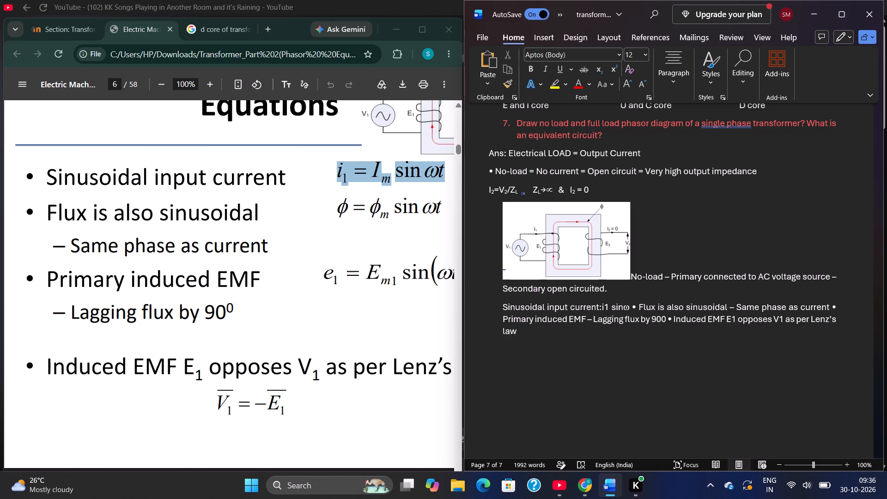
key("equal")
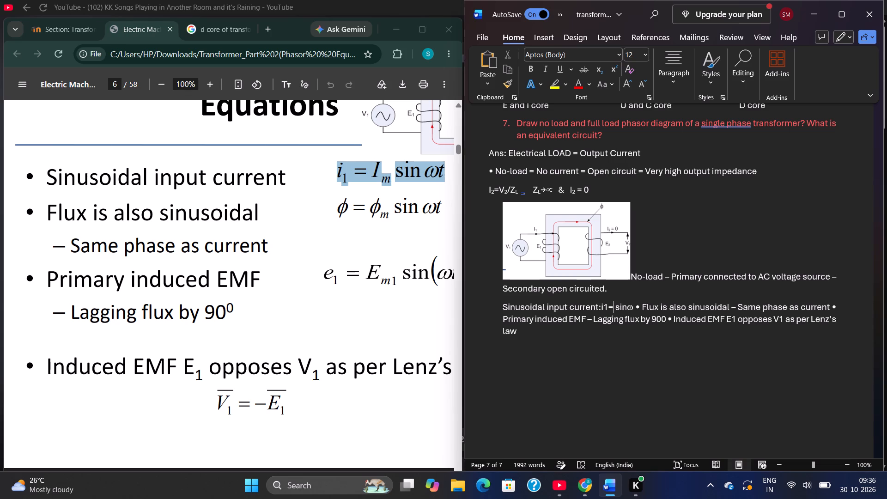
key("i")
key("m")
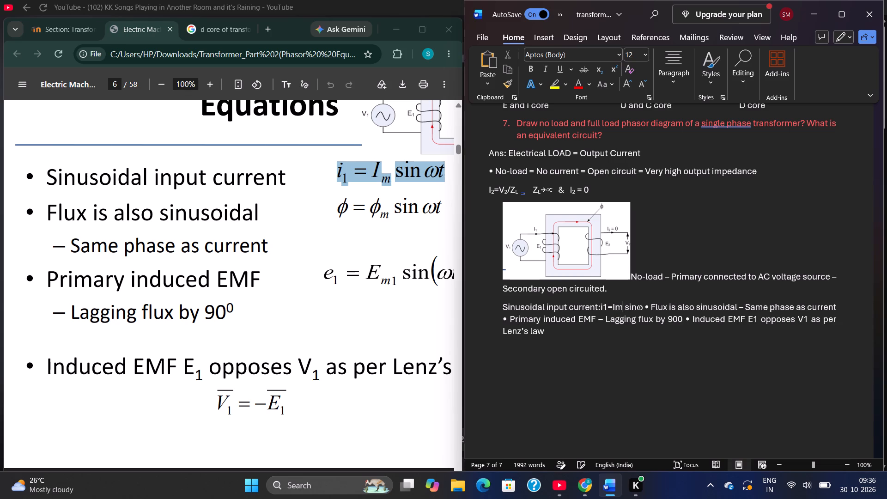
Complete the current equation's ending as sinωt and move the "Flux is also sinusoidal" bullet to a new paragraph.
key("Right")
key("Right")
key("Right")
key("Right")
key("Right")
key("Right")
key("BackSpace")
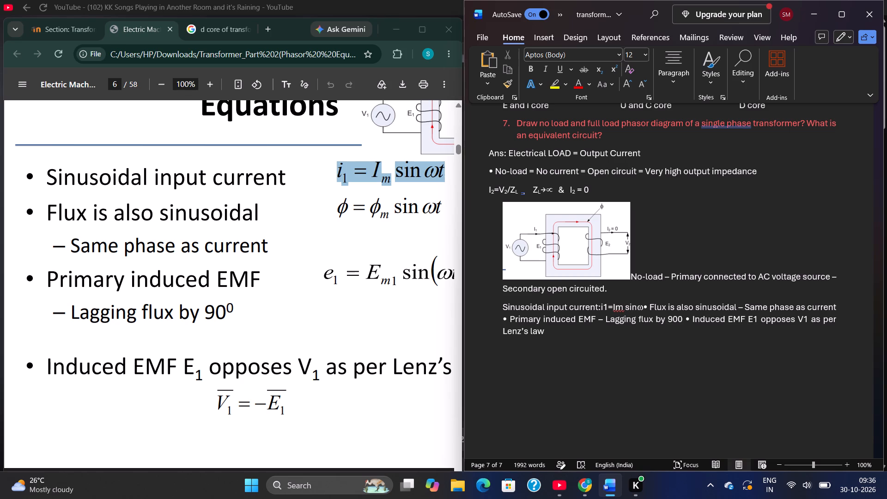
key("t")
key("Return")
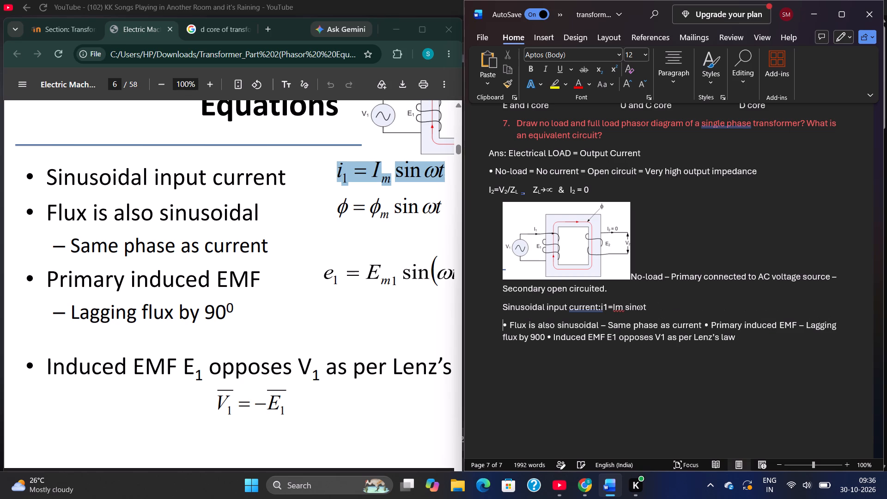
Insert three spaces between "Sinusoidal input current:" and the equation i1=Im sinωt.
key("Up")
key("Up")
key("Down")
key("Right")
key("Right")
key("Right")
key("Right")
key("Right")
key("Right")
key("Right")
key("Right")
key("Right")
key("Right")
key("Right")
key("Right")
key("Right")
key("Right")
key("Right")
key("Right")
key("Right")
key("Right")
key("Right")
key("Right")
key("Right")
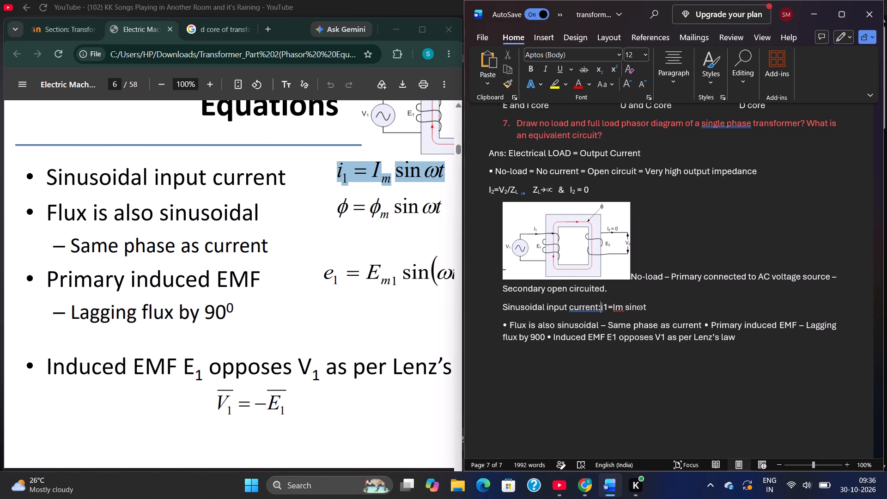
key("space")
key("space")
key("space")
key("space")
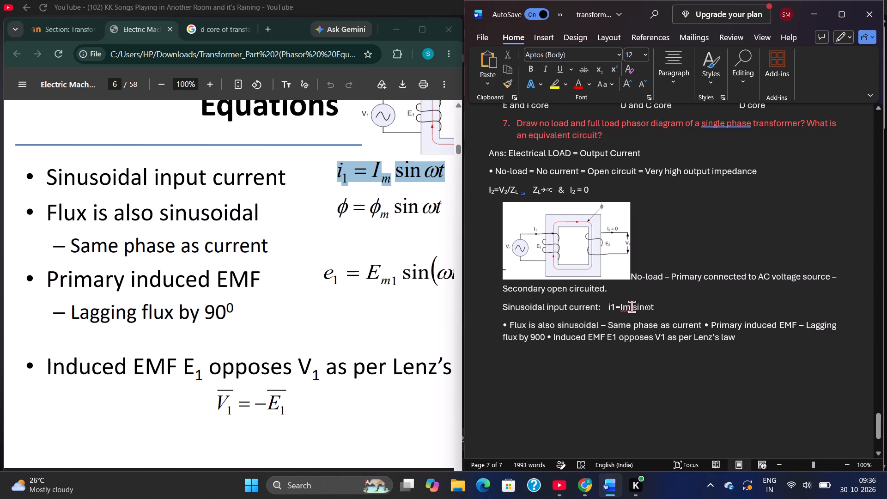
key("BackSpace")
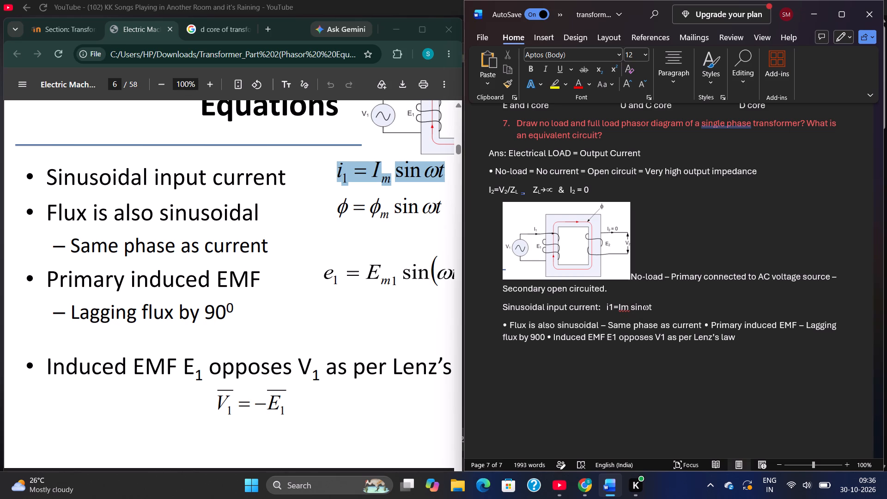
Replace the 1 in i1 with a subscript 1 in the sinusoidal input current equation.
key("Right")
key("Right")
key("BackSpace")
left_click(594, 68)
key("1")
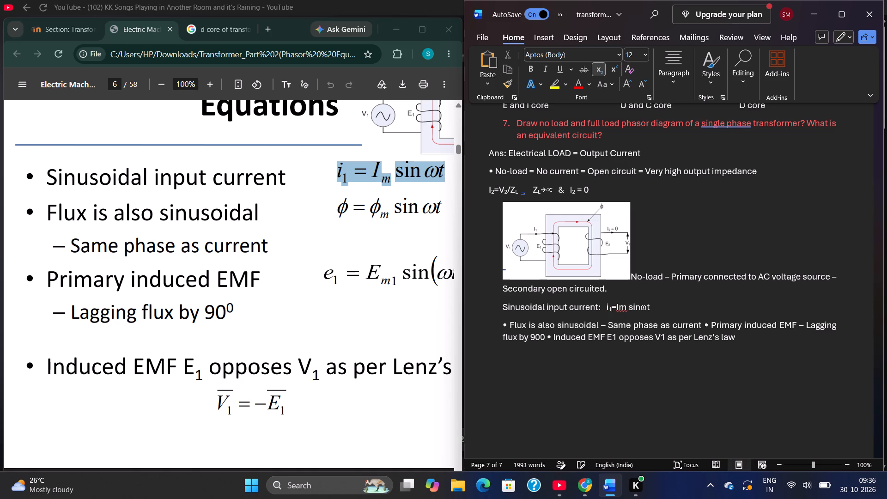
left_click(594, 68)
Replace the m in Im with a subscript m in the same current equation.
key("Right")
key("Right")
key("Right")
key("BackSpace")
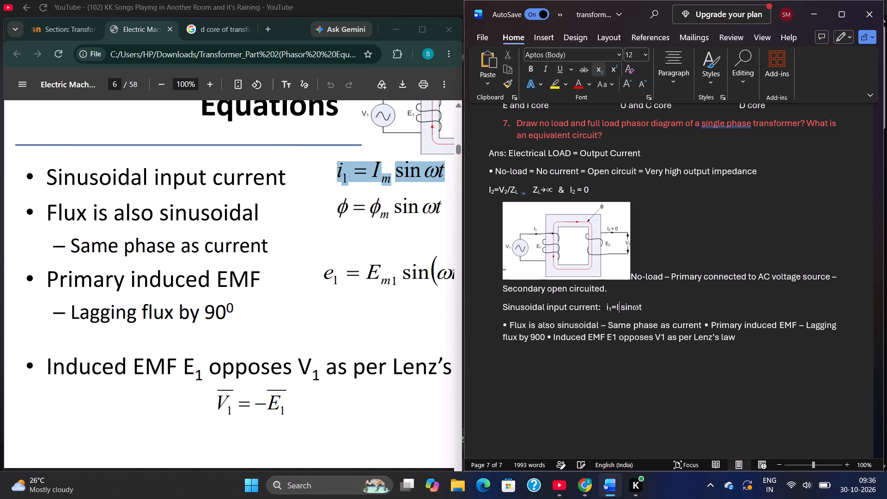
left_click(594, 68)
key("m")
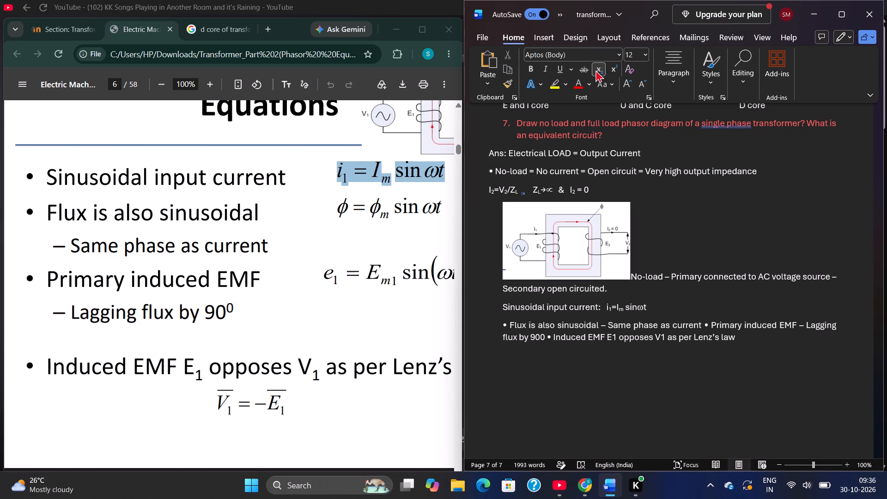
left_click(595, 71)
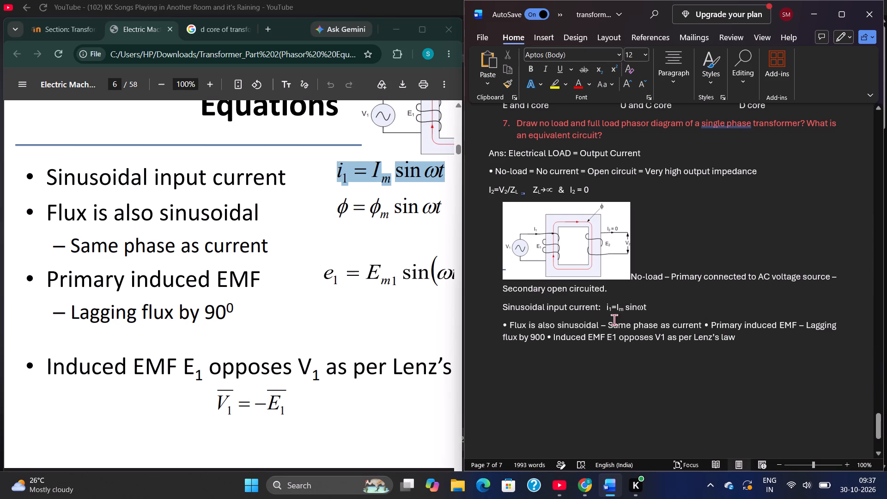
Add a colon and a space after "Same phase as current" and paste sin ωt there from the PDF's flux equation.
left_click_drag(398, 210, 430, 209)
left_click_drag(430, 209, 394, 206)
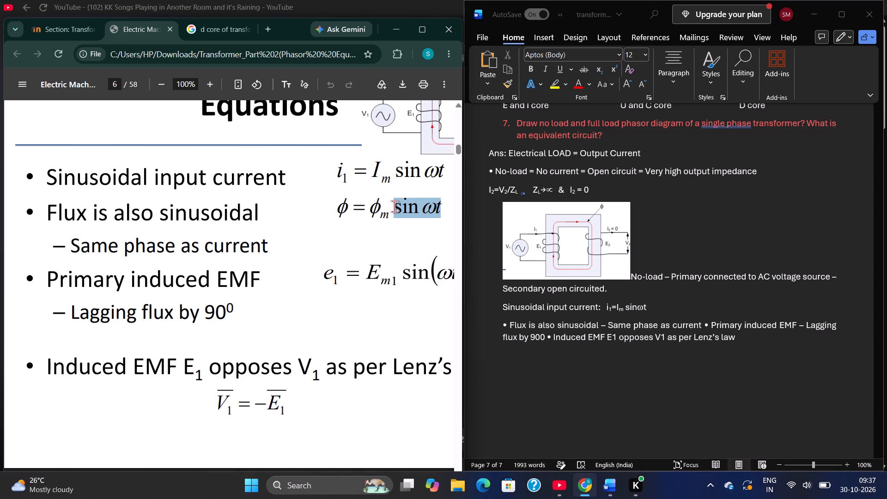
key("ctrl+c")
left_click(701, 321)
double_click(703, 325)
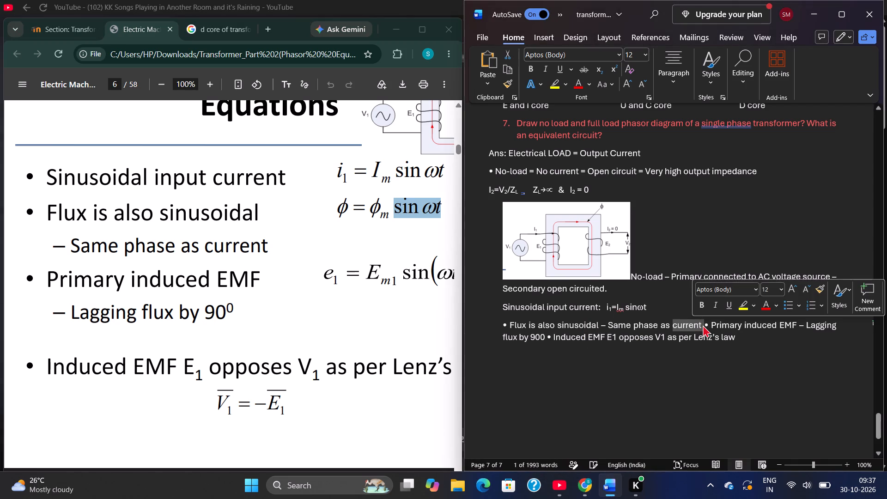
left_click(703, 325)
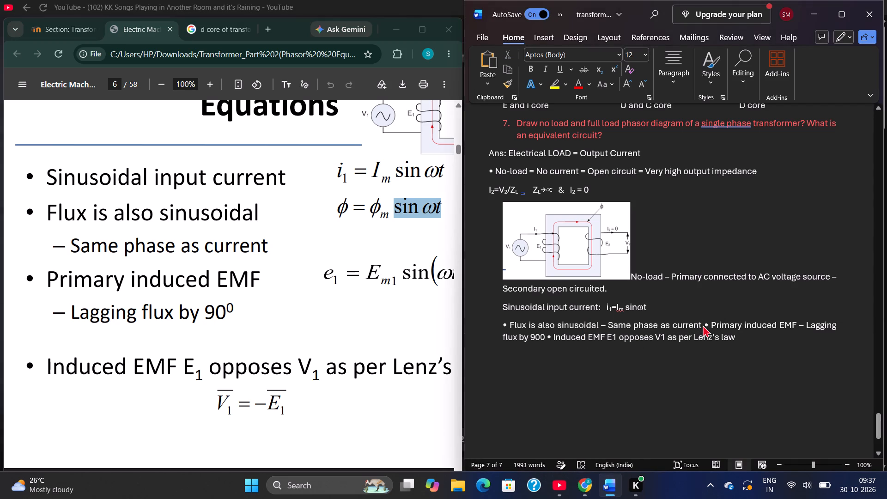
key("shift+colon")
key("space")
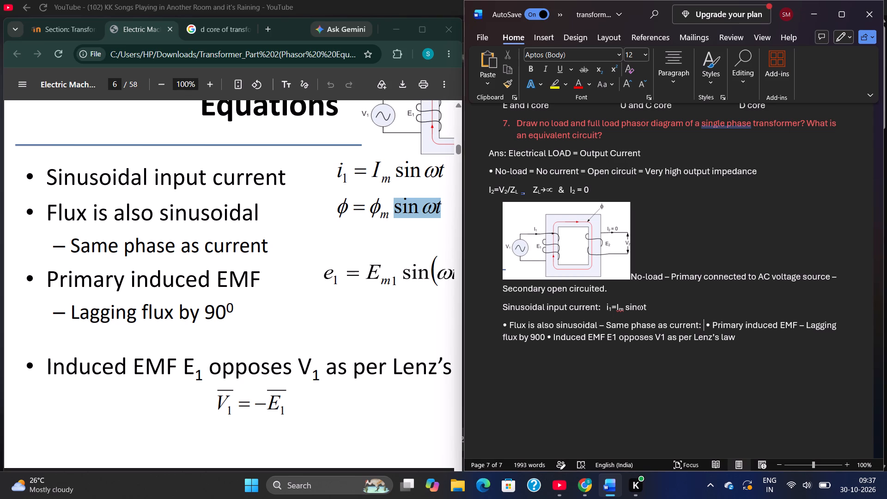
key("ctrl+v")
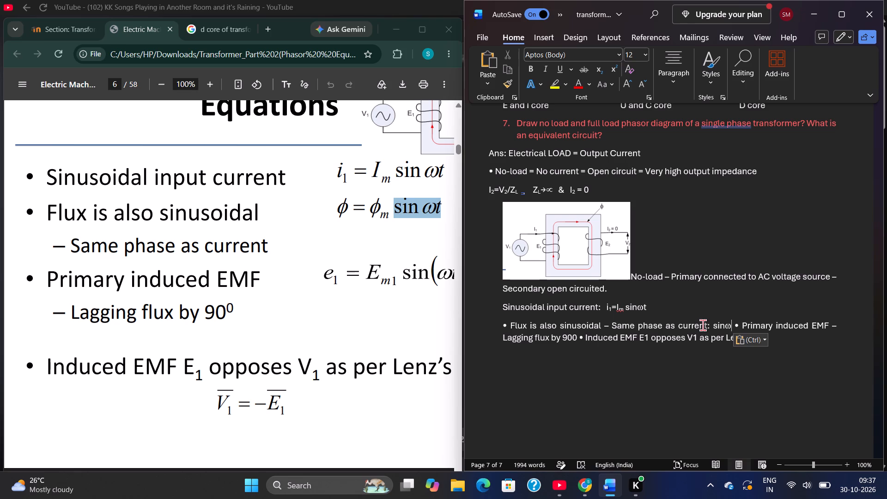
Insert ϕ = ϕm before sinω in the flux line, copying ϕ = ϕ from the PDF's flux equation and adding m as a subscript.
key("Left")
key("Left")
key("Left")
key("Left")
left_click_drag(336, 207, 378, 207)
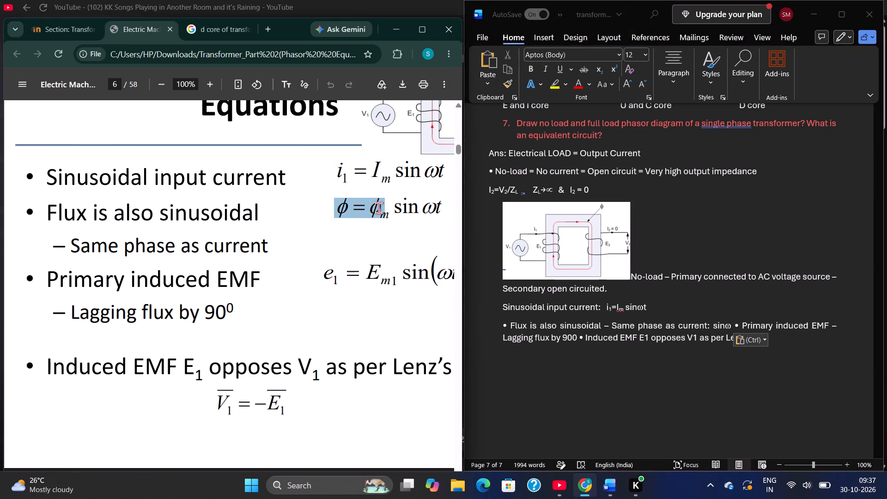
key("ctrl+c")
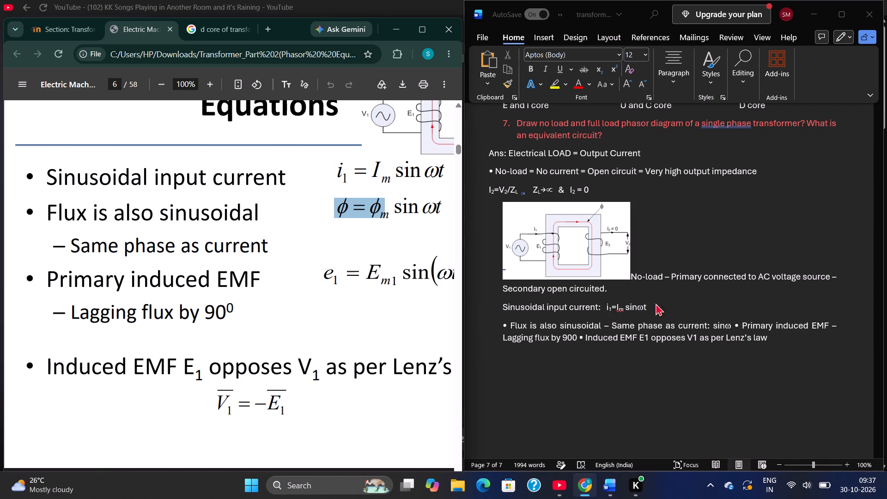
left_click(712, 324)
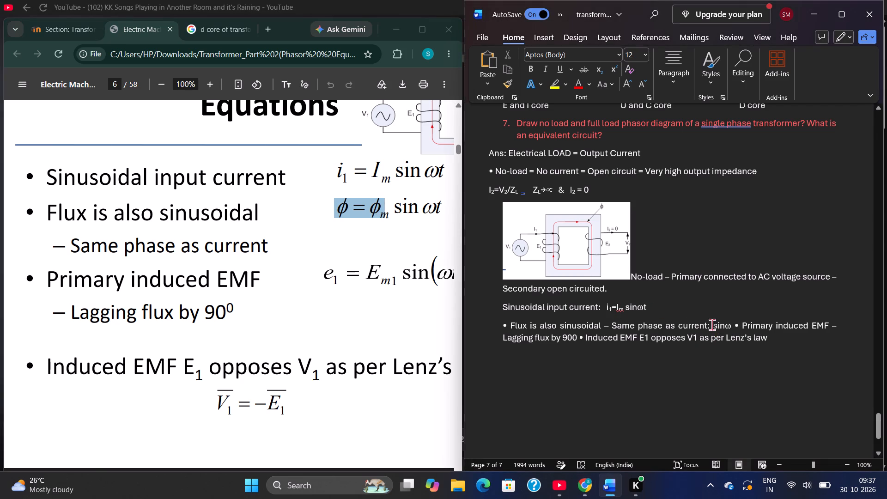
key("ctrl+v")
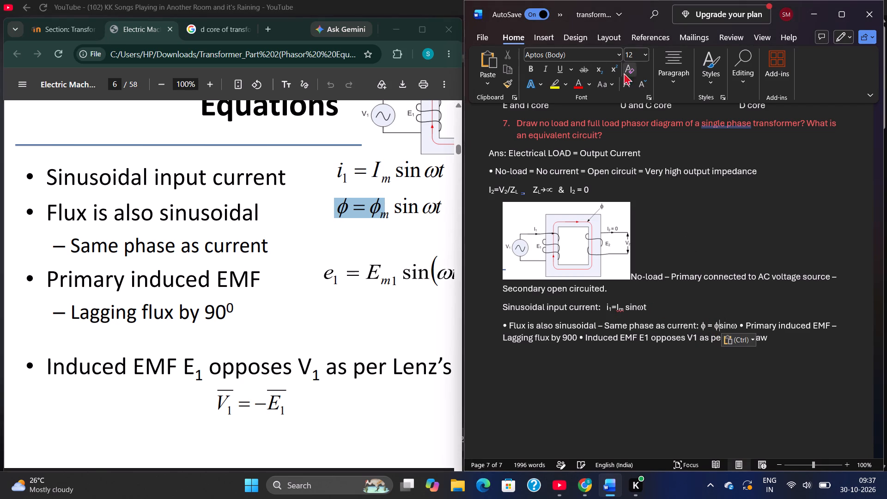
left_click(600, 72)
key("m")
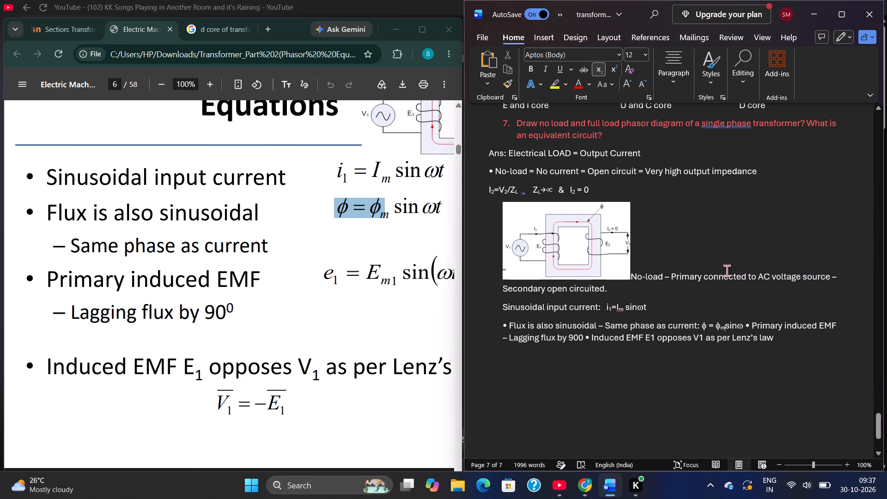
Add the missing t after sinω in the flux equation and start a new paragraph before the "Primary induced EMF" bullet.
key("Right")
key("Right")
key("Right")
key("Right")
key("t")
key("Return")
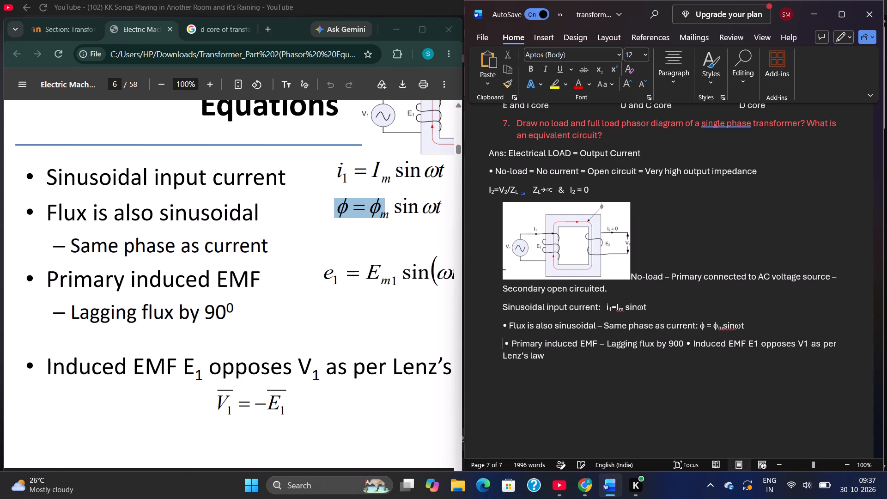
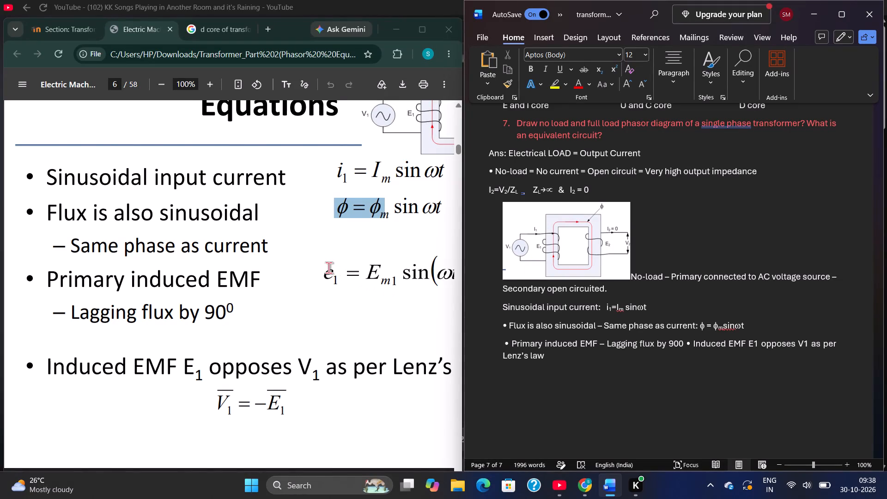
Copy the primary induced EMF equation from the PDF, from e1 up to the minus sign before 90.
scroll(328, 268, "left", 2)
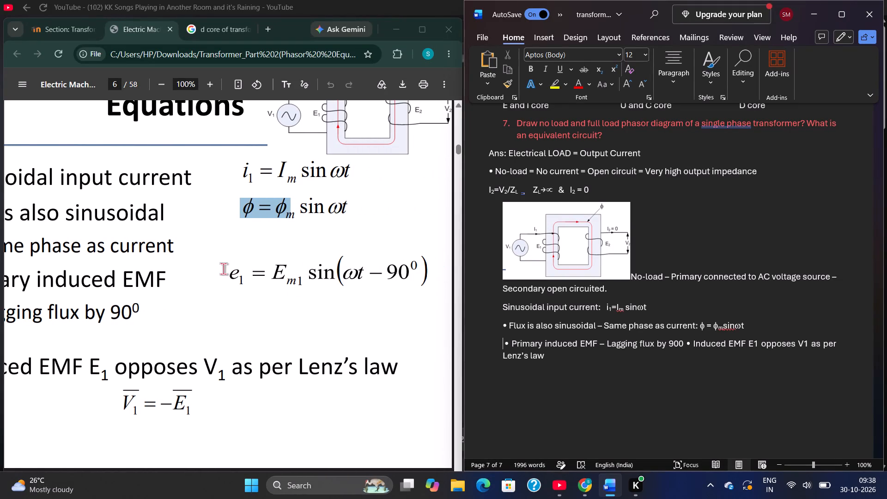
left_click_drag(228, 273, 415, 266)
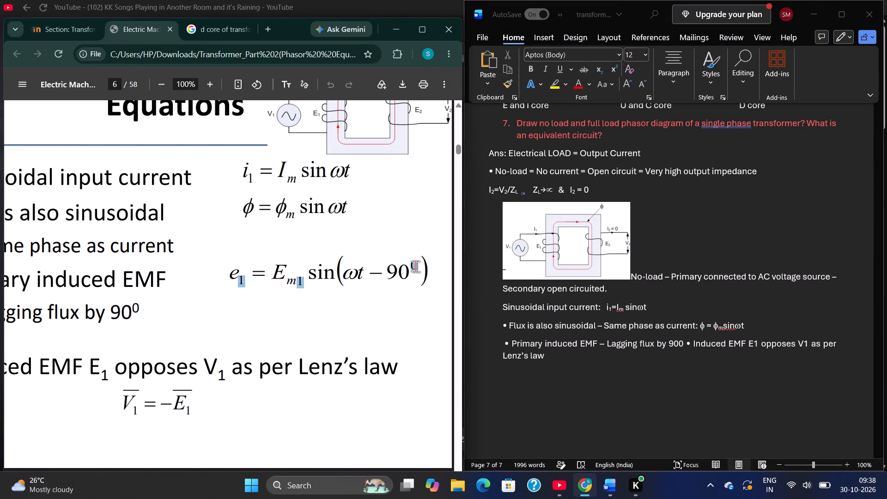
left_click_drag(415, 266, 401, 257)
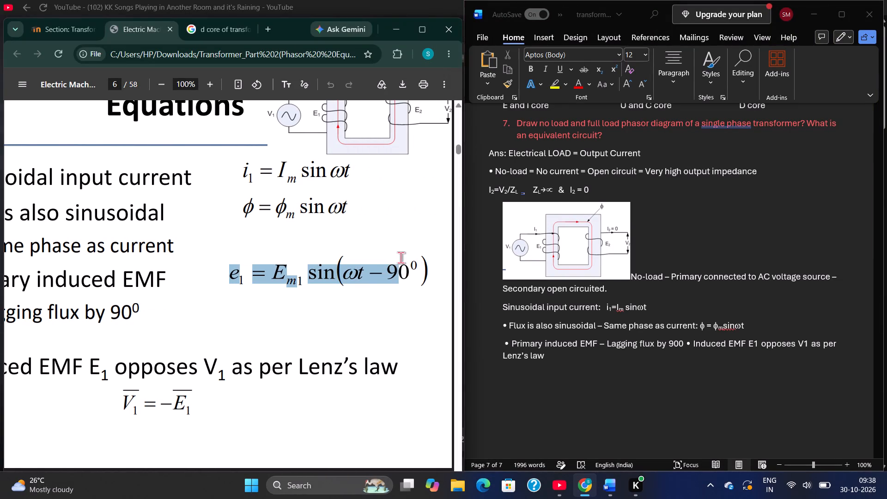
left_click_drag(401, 257, 383, 262)
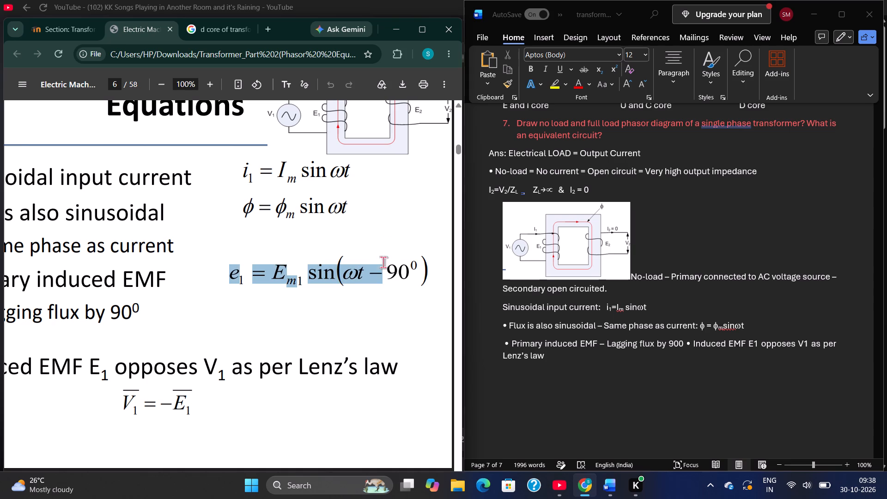
left_click_drag(383, 262, 381, 270)
key("ctrl+c")
Replace the last 0 of 900 in the "Lagging flux by 900" bullet with a superscript o as the degree sign.
left_click(683, 341)
left_click(683, 341)
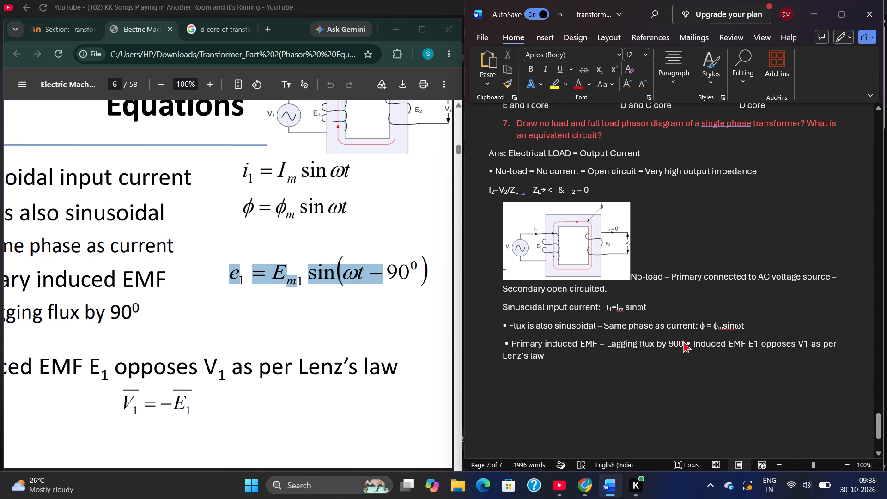
key("BackSpace")
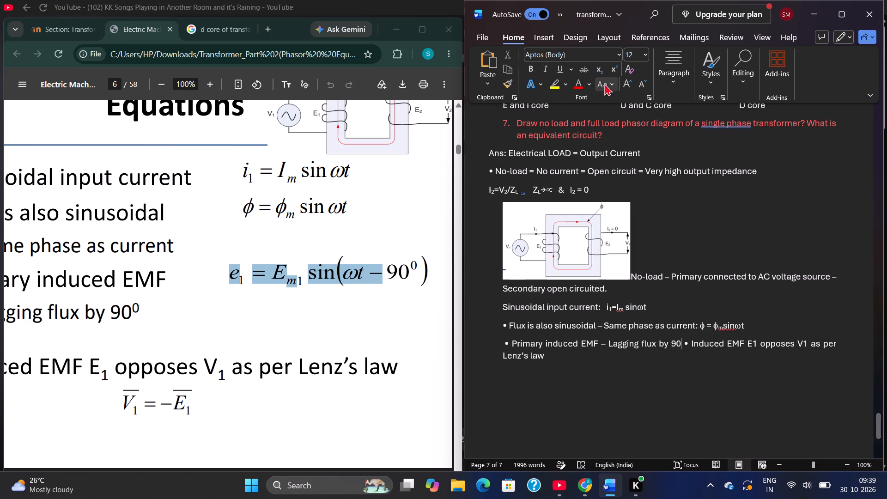
left_click(601, 69)
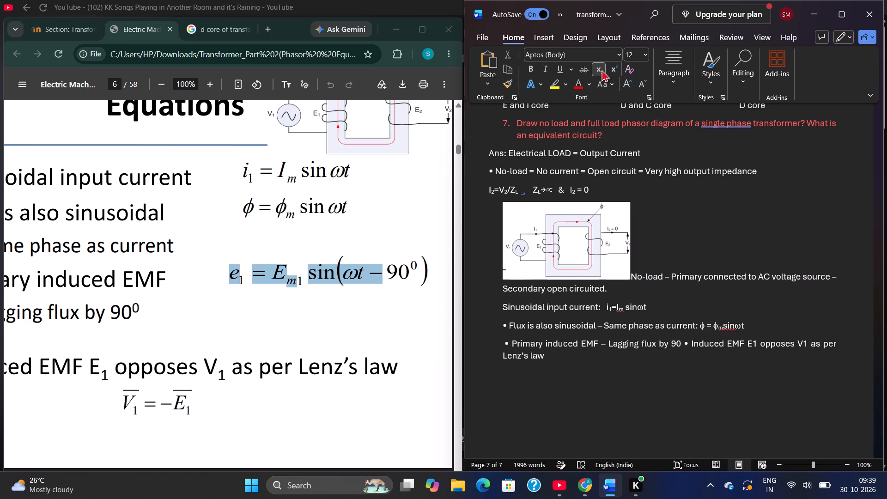
left_click(613, 69)
key("period")
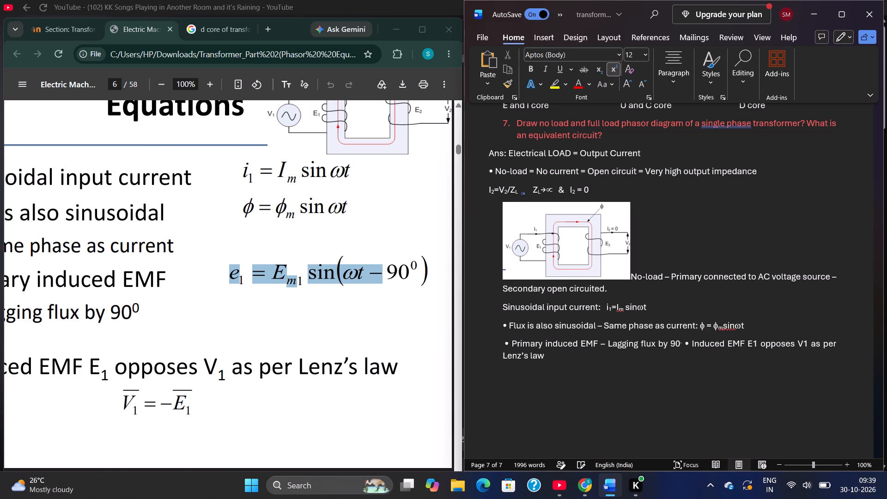
key("BackSpace")
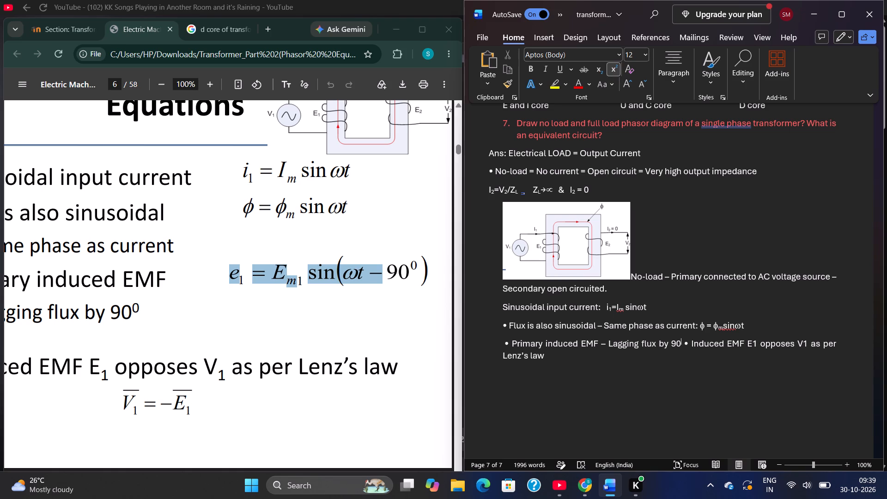
key("comma")
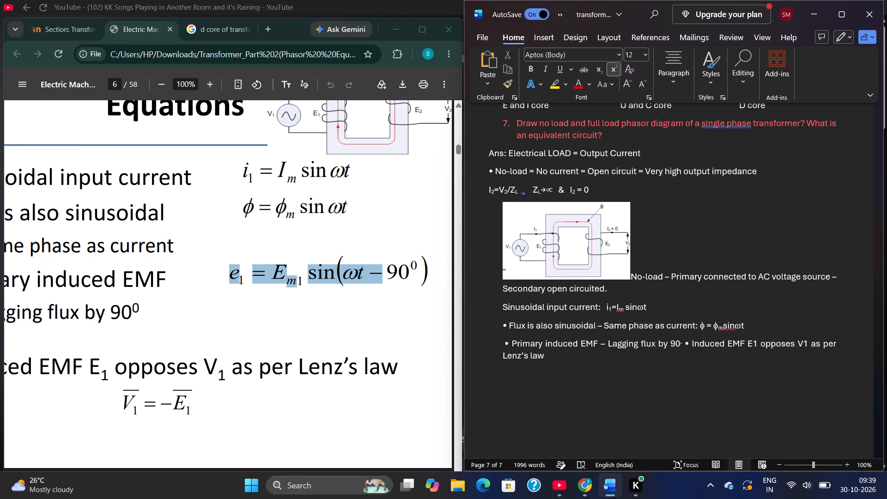
key("BackSpace")
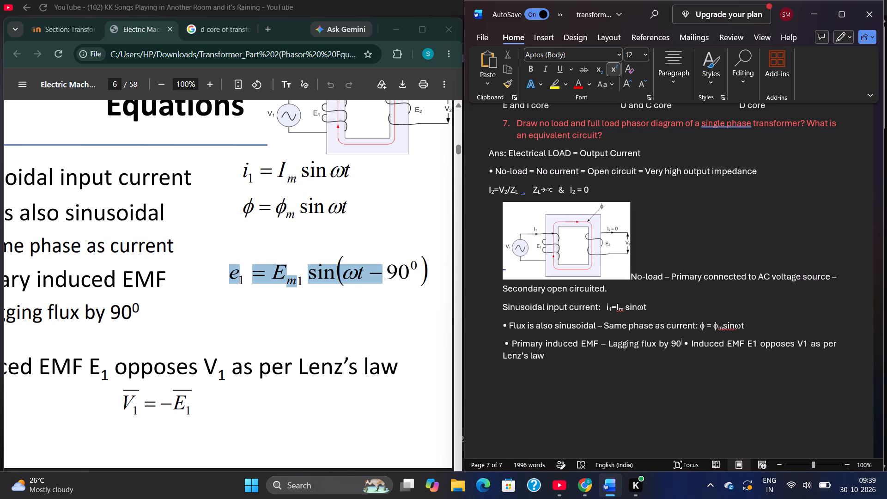
key("0")
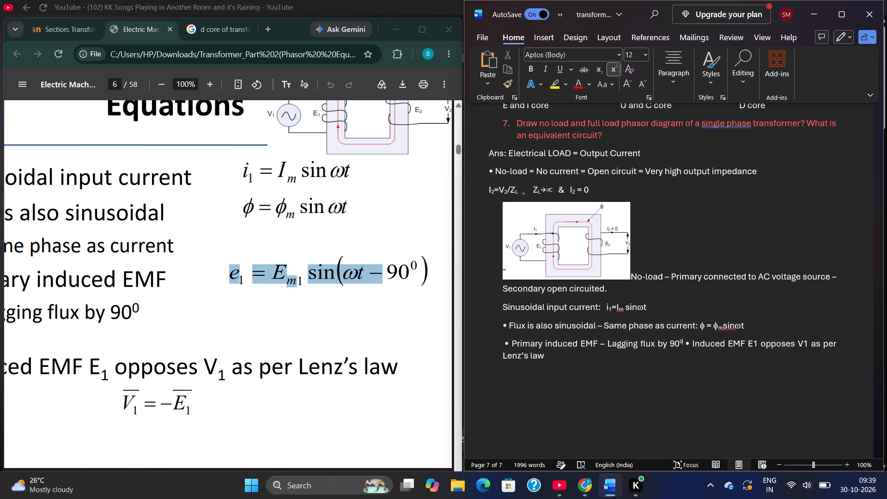
key("BackSpace")
key("o")
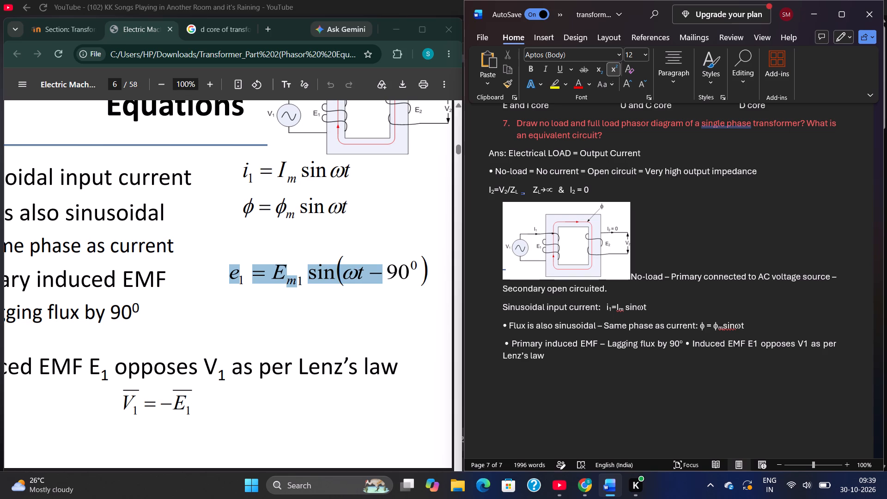
left_click(613, 69)
Add a colon and a space after "Lagging flux by 90º" and paste the copied equation e = Em sin ωt − there.
key("shift+colon")
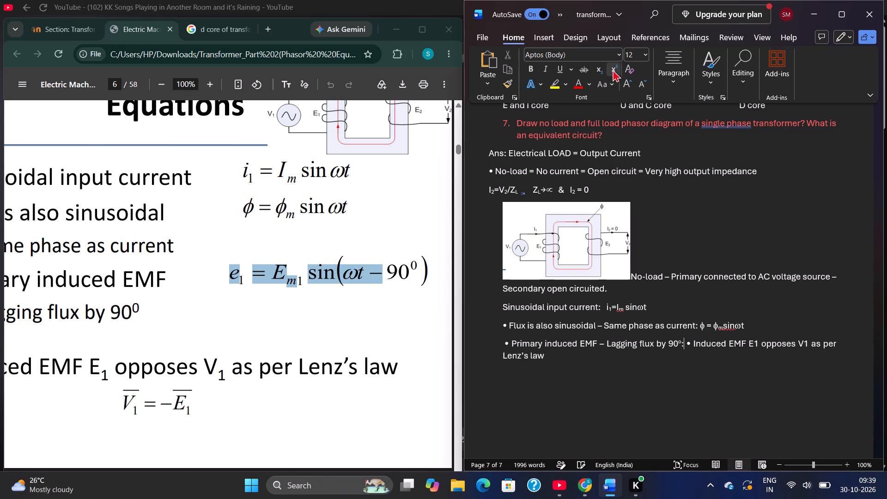
left_click(613, 69)
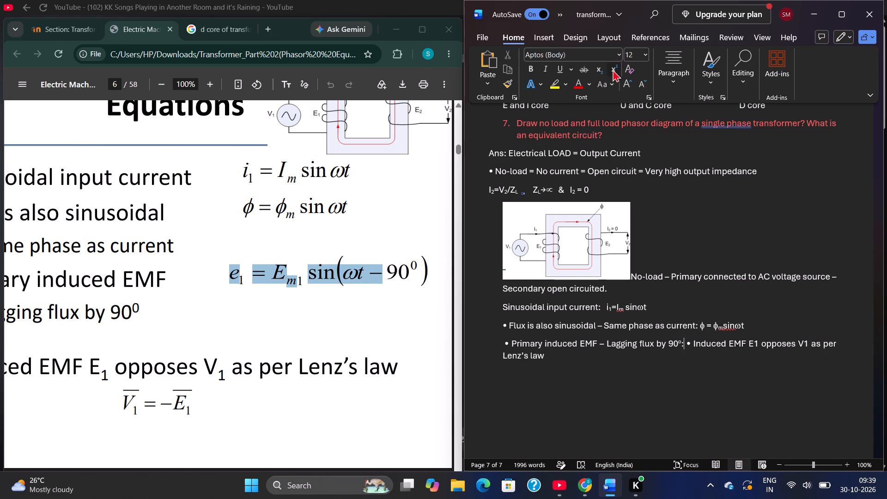
left_click(613, 69)
key("space")
key("ctrl+v")
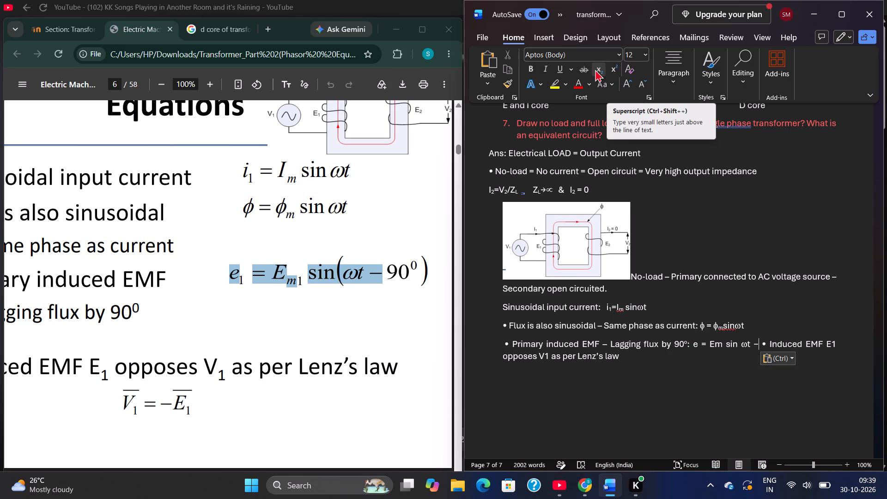
Add a subscript 1 after the e in the pasted EMF equation.
key("Left")
key("Left")
key("Left")
key("Left")
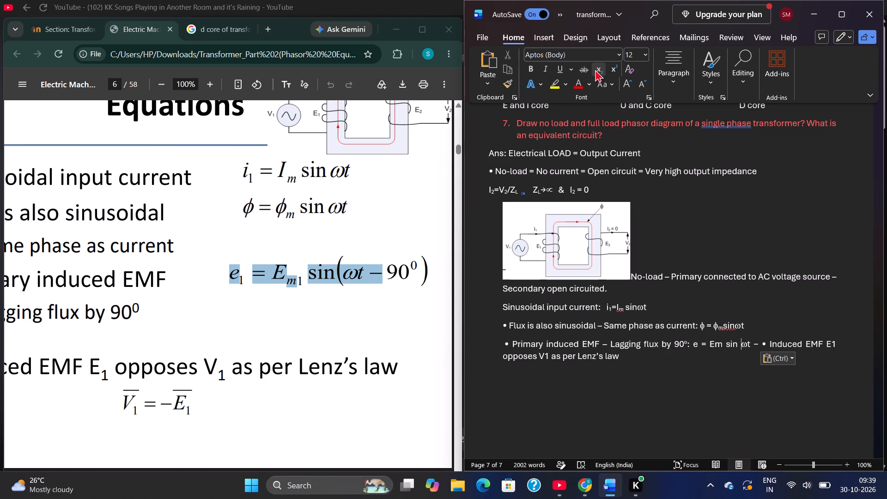
key("Left")
key("Left")
key("Left")
key("Left")
key("Left")
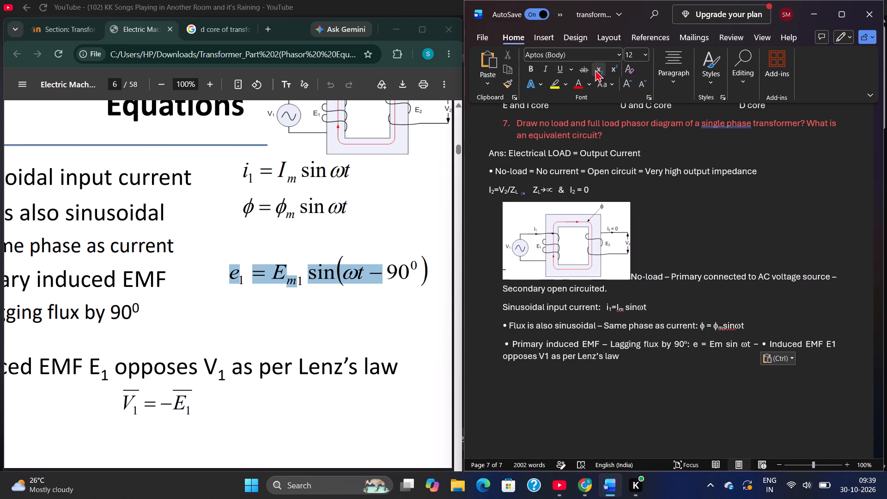
key("Left")
key("Left")
key("Left")
key("Left")
key("Left")
left_click(595, 69)
key("1")
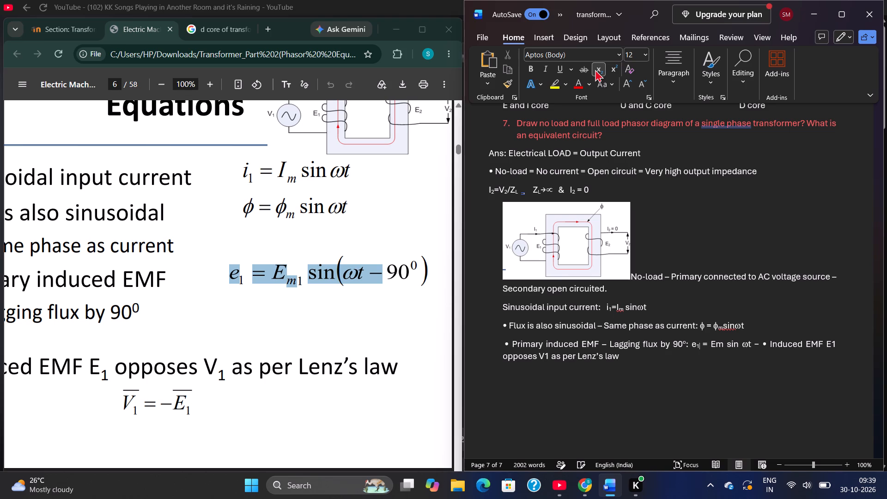
left_click(595, 69)
Replace the m in Em with a subscript m in the same EMF equation.
key("Right")
key("Right")
key("Right")
key("Right")
key("Right")
key("BackSpace")
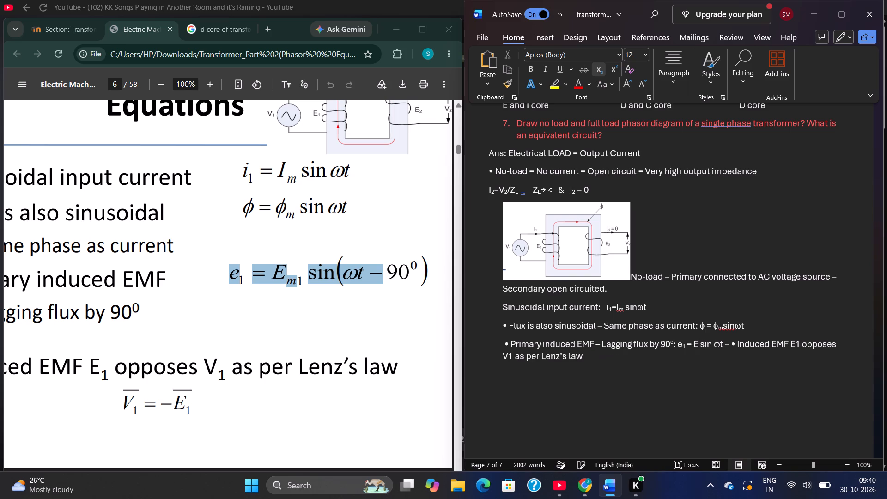
left_click(595, 69)
key("m")
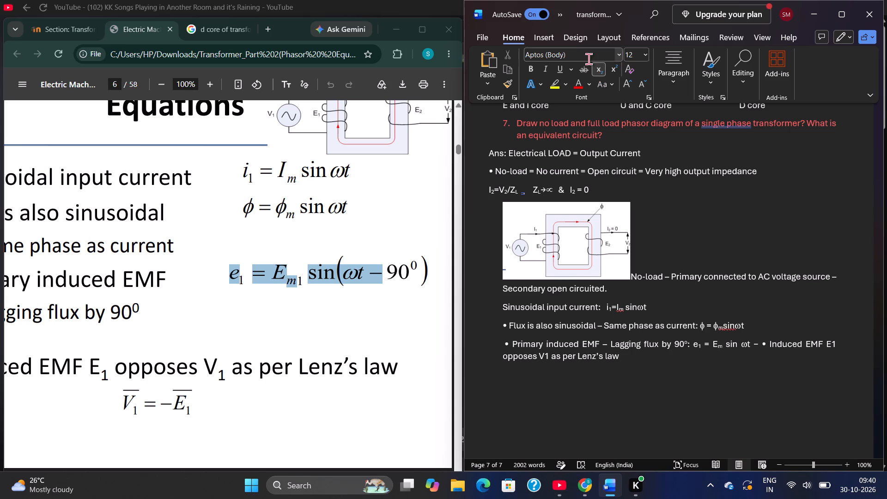
left_click(595, 67)
Insert an extra space between the colon and e1 in the primary induced EMF line.
left_click(690, 345)
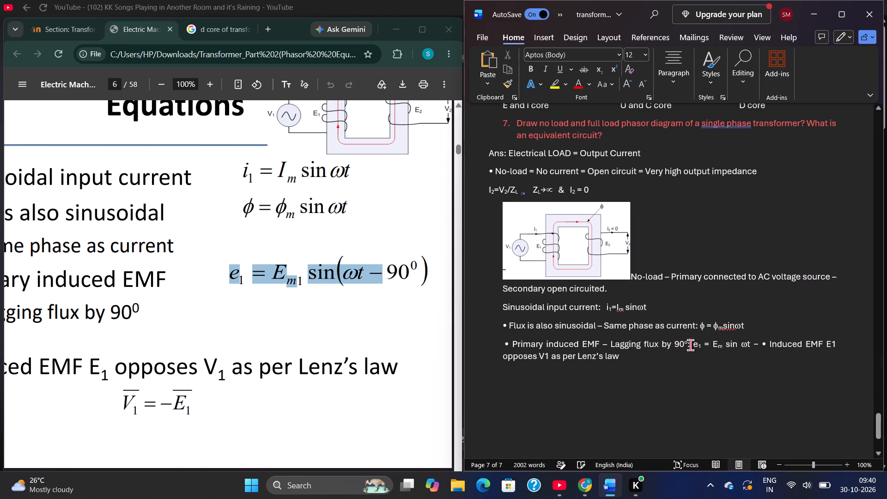
key("space")
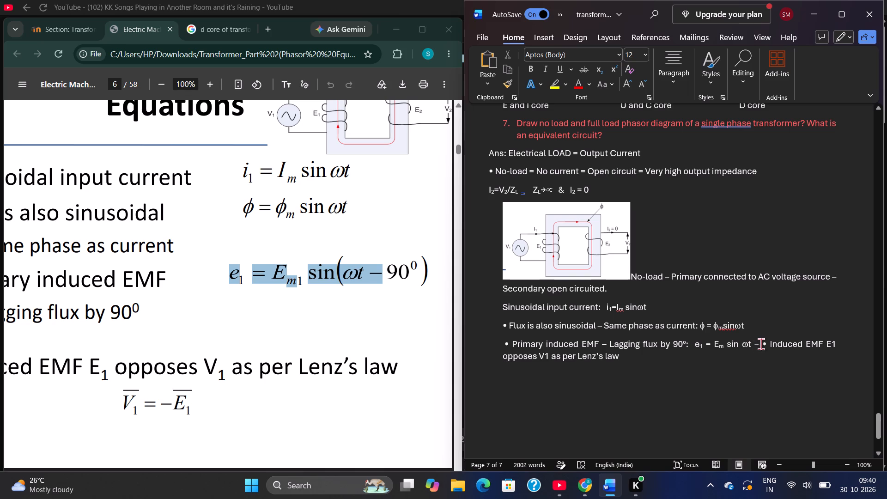
Start a new paragraph after sin ωt for the "Induced EMF E1 opposes V1" bullet and delete the stray dash before it.
left_click(753, 345)
key("Return")
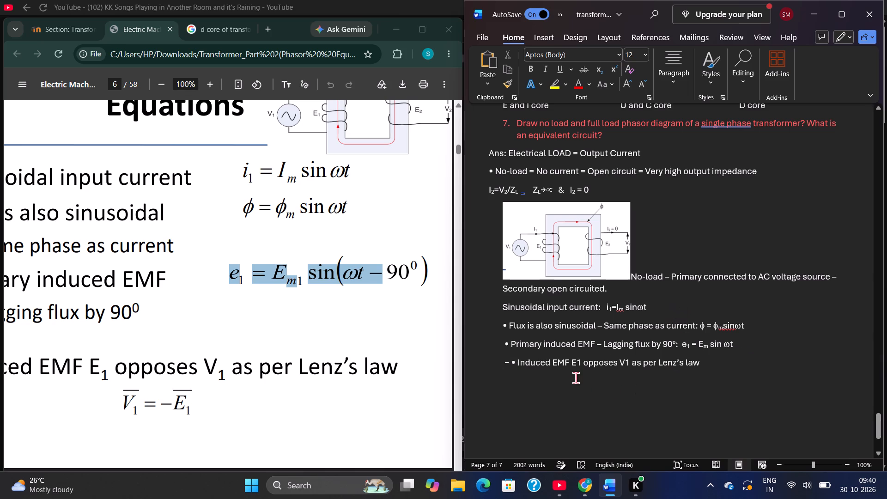
left_click(512, 362)
key("BackSpace")
key("BackSpace")
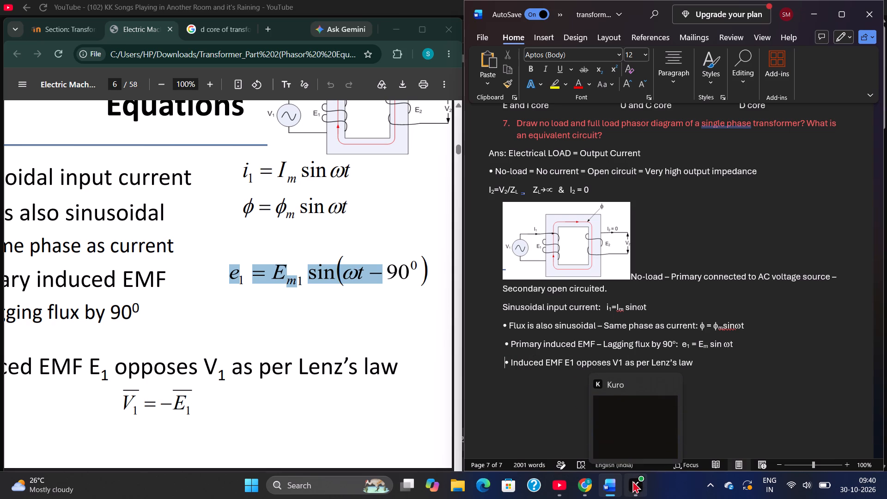
Add a colon after "Lenz's law" in the induced EMF bullet and paste the PDF's equation V1 = −E1 behind it.
left_click(574, 359)
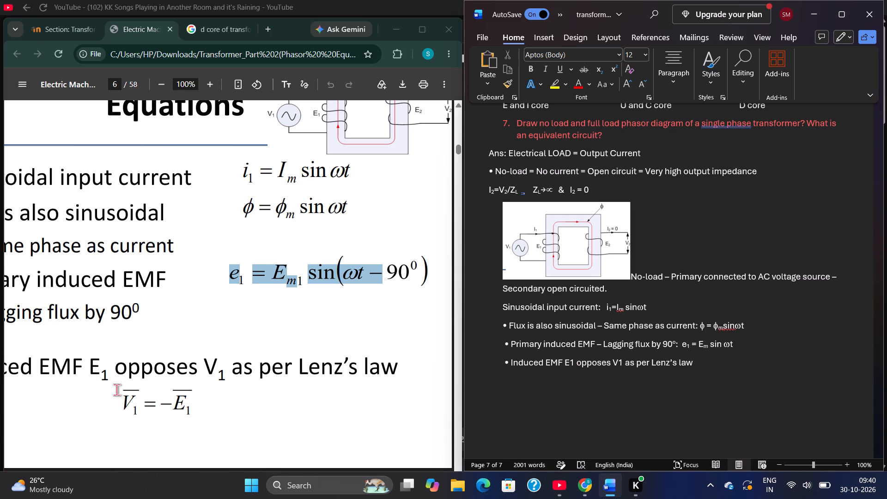
left_click_drag(120, 391, 213, 397)
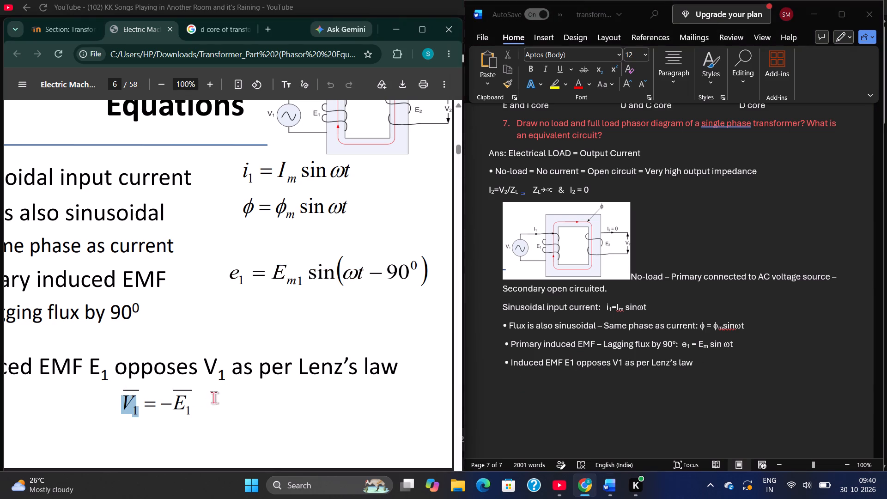
left_click_drag(213, 397, 192, 403)
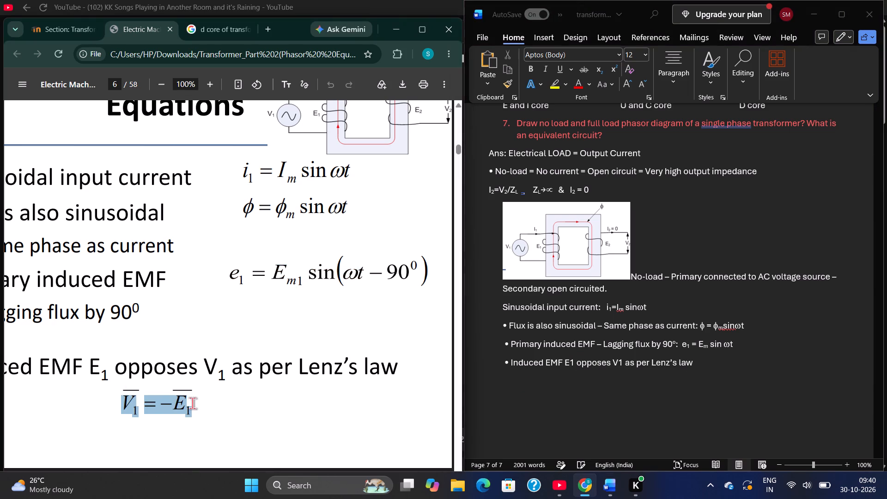
key("ctrl+c")
left_click(696, 367)
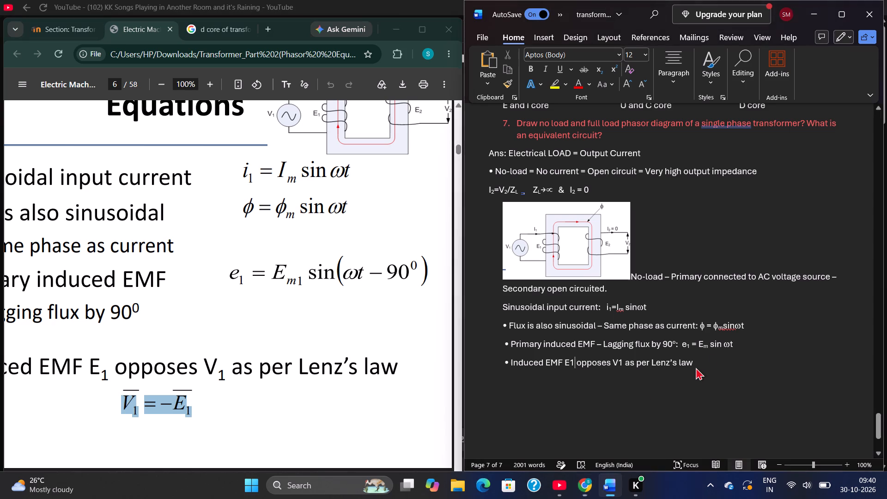
left_click(704, 361)
key("shift+colon")
key("space")
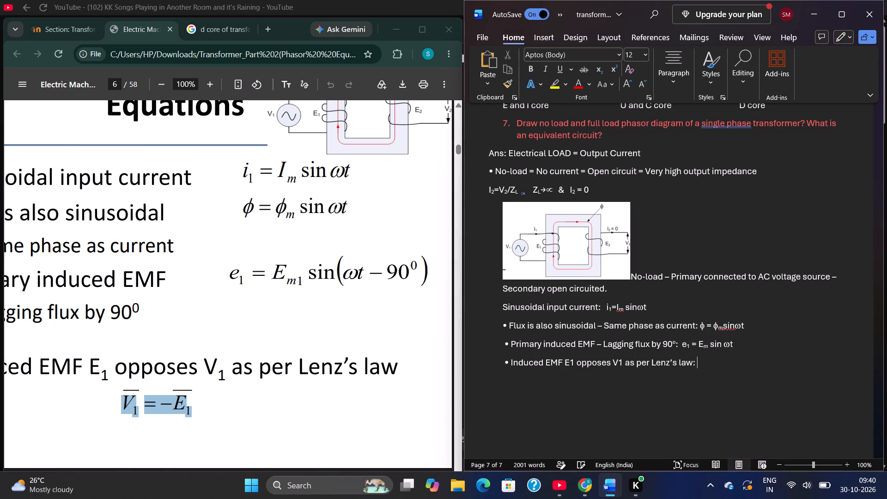
key("ctrl+v")
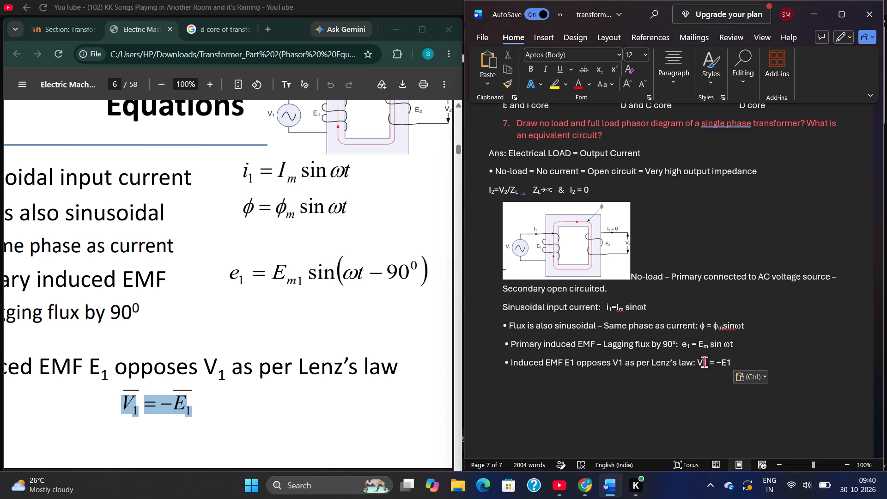
Bring up the PDF's secondary coil equations slide and start a new paragraph below the Lenz's law bullet in the answer.
scroll(325, 353, "down", 3)
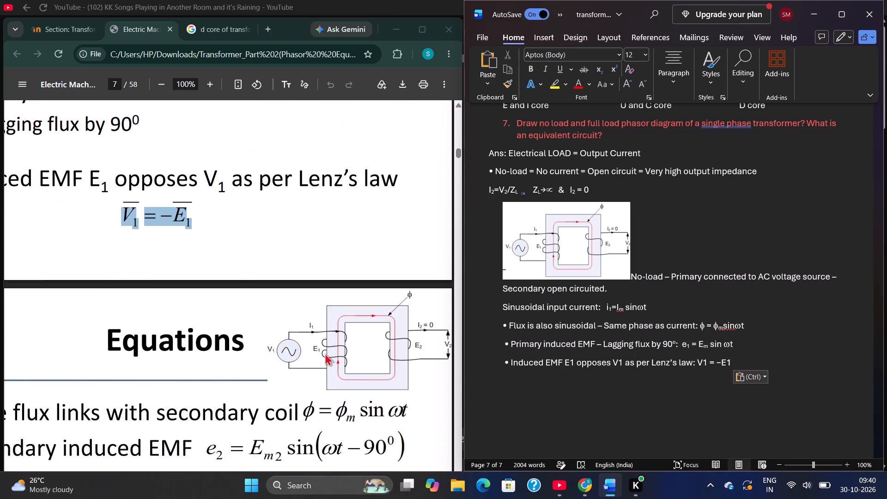
scroll(325, 353, "down", 2)
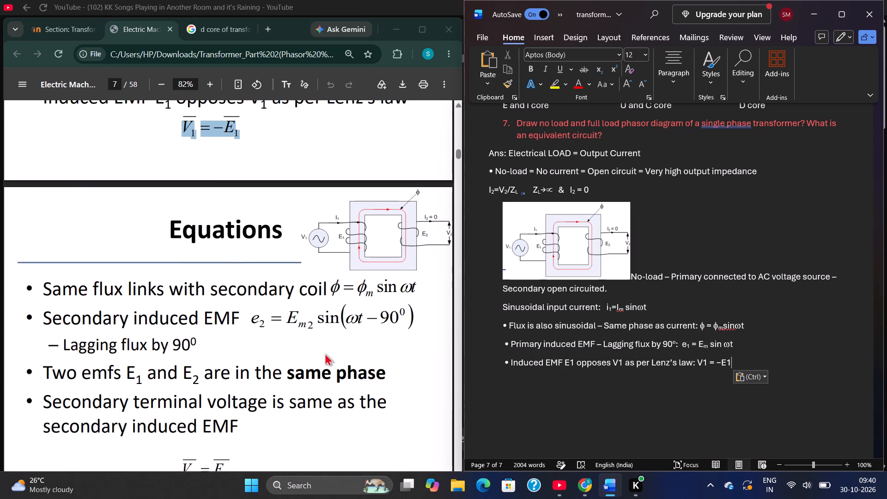
scroll(325, 353, "down", 1)
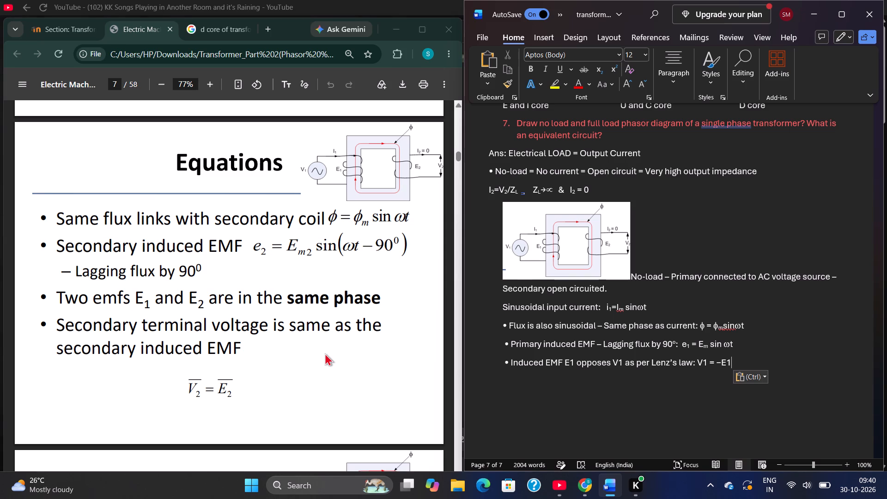
key("Return")
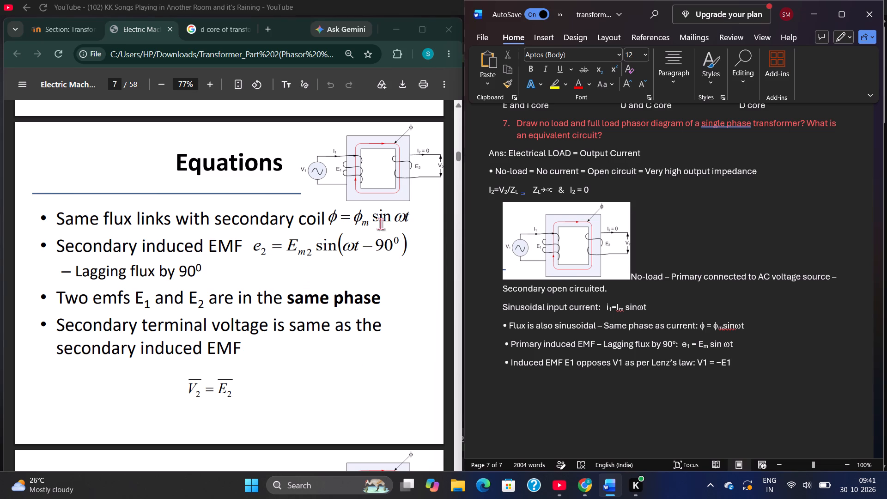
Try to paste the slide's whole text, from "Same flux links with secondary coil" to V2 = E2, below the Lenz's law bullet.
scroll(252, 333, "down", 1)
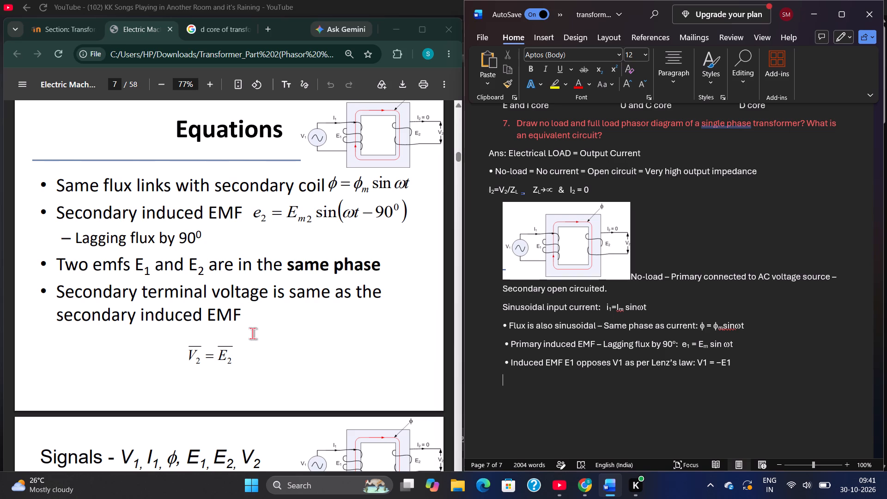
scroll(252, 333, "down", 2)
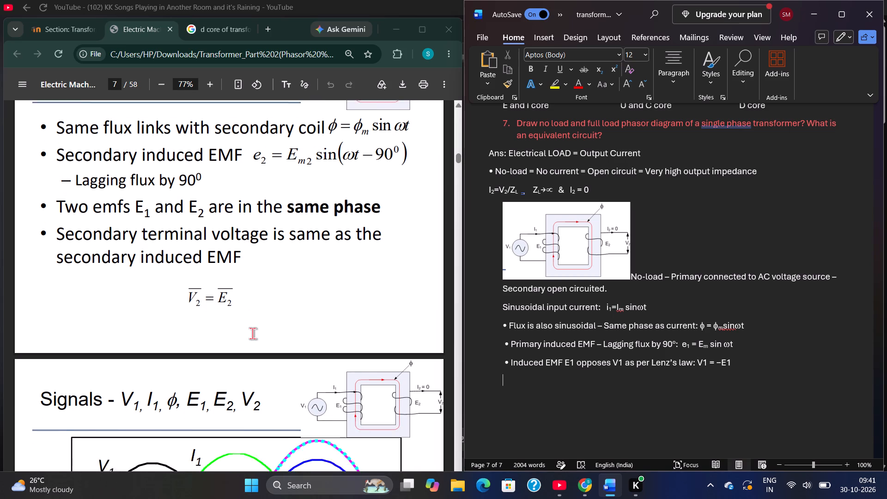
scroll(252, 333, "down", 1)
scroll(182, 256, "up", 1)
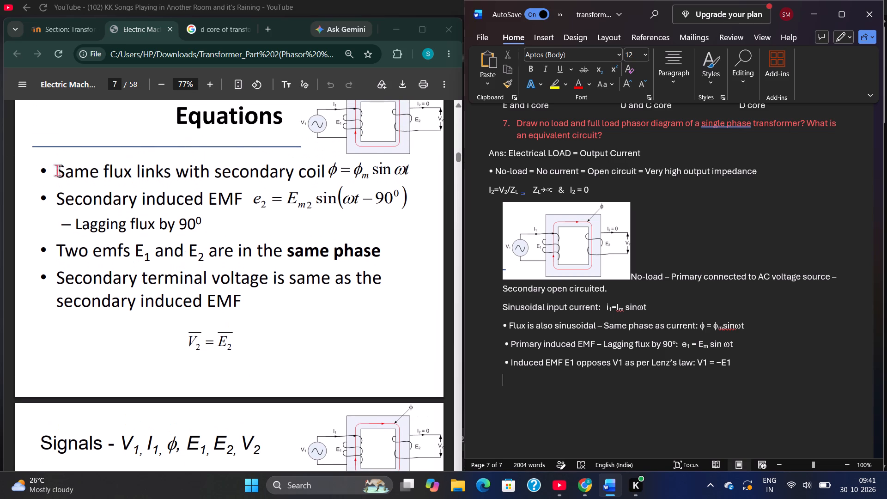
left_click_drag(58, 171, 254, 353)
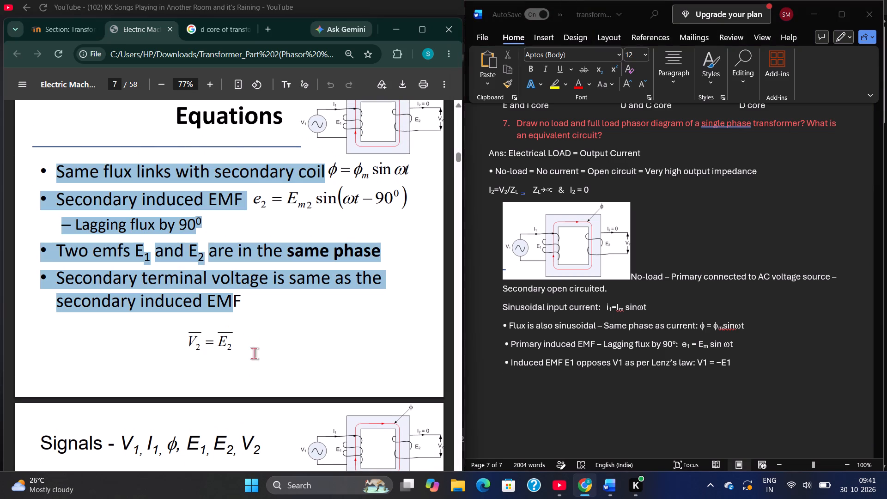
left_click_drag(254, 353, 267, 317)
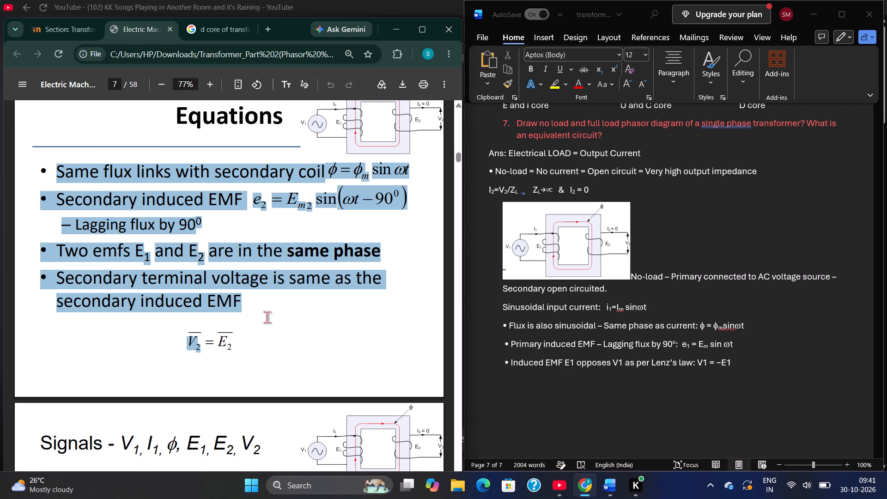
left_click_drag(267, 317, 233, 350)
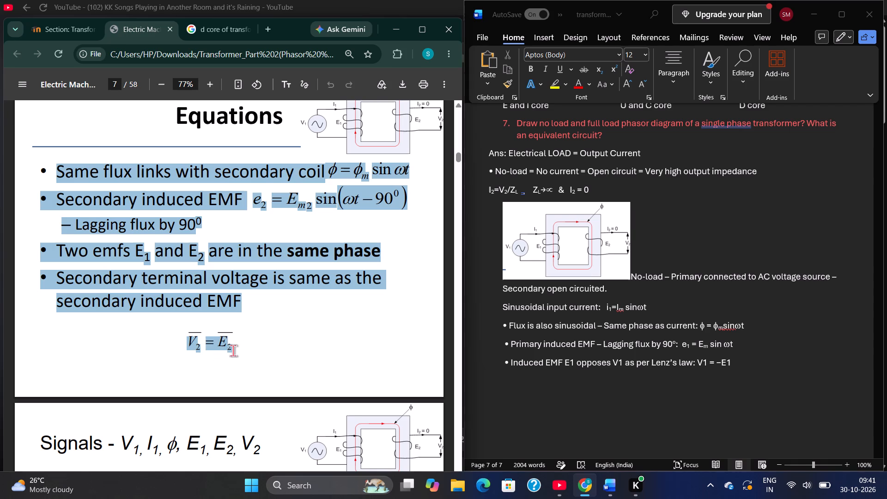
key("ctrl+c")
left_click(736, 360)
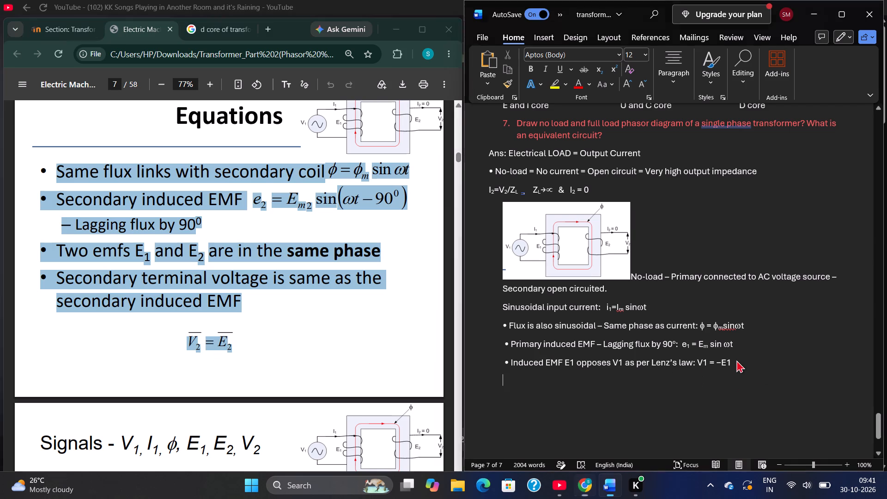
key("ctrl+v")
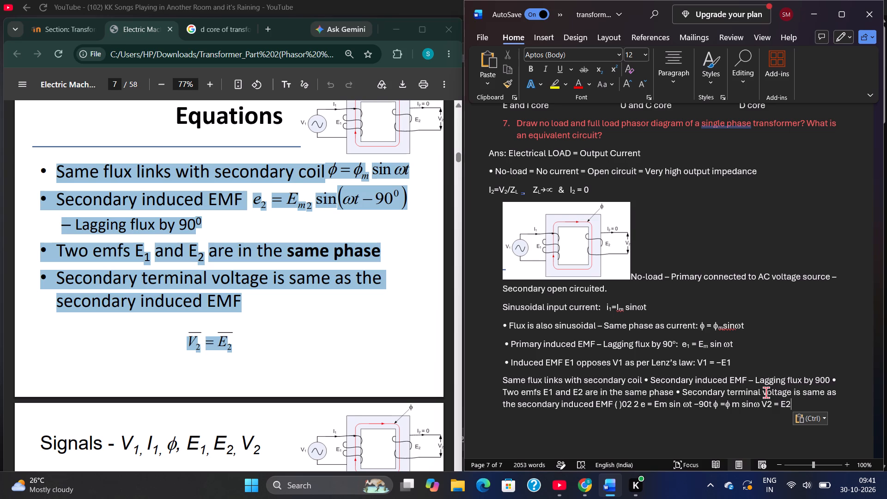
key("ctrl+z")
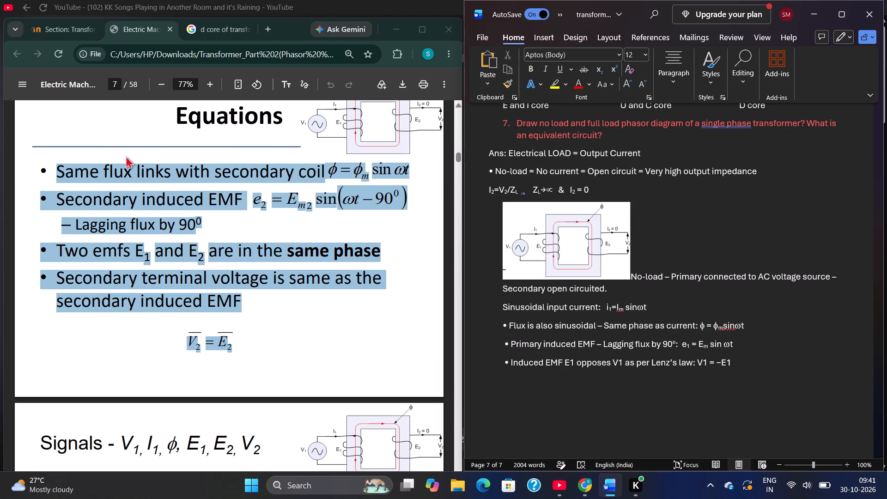
Copy only "Same flux links with secondary coil" from the PDF slide into the empty paragraph below the Lenz's law bullet.
left_click_drag(60, 173, 237, 173)
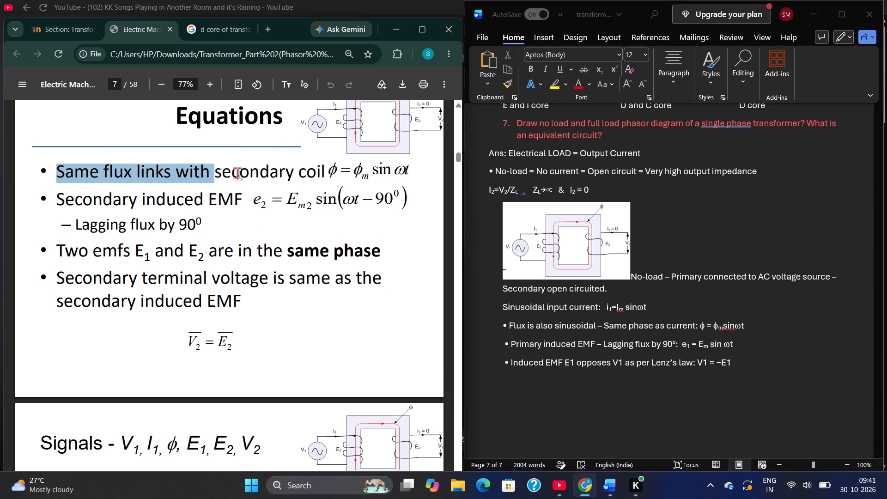
left_click_drag(237, 173, 322, 169)
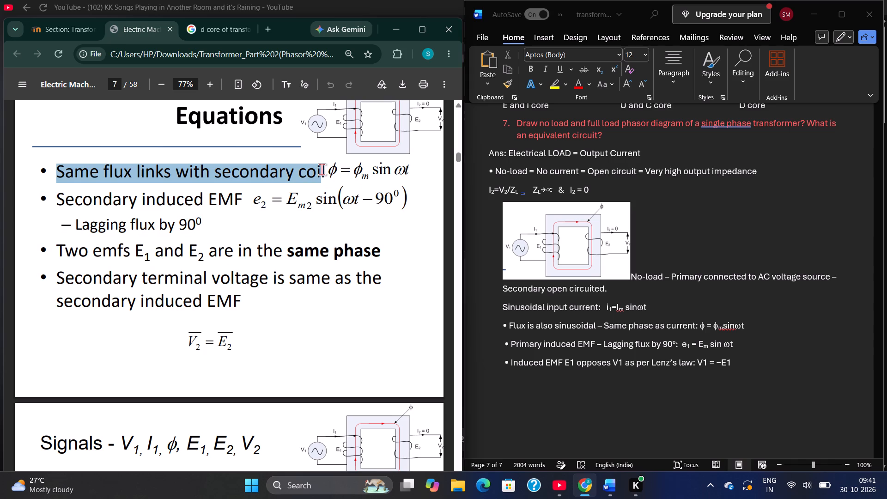
left_click_drag(322, 169, 328, 169)
left_click(328, 169)
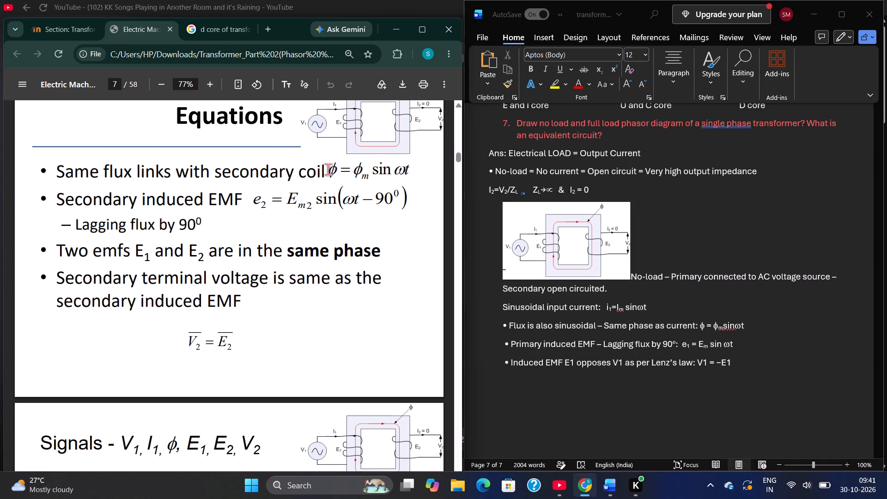
left_click_drag(328, 169, 240, 189)
left_click(240, 189)
left_click_drag(324, 173, 67, 174)
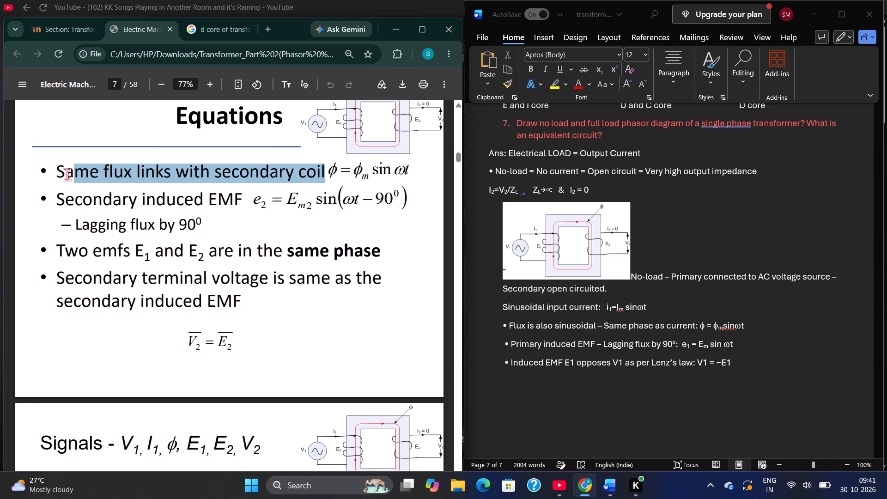
left_click_drag(67, 174, 51, 172)
key("ctrl+c")
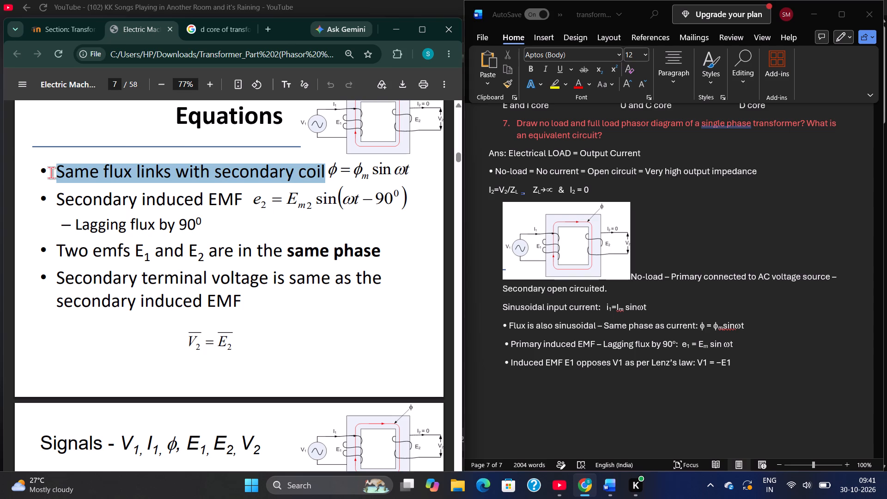
left_click(524, 379)
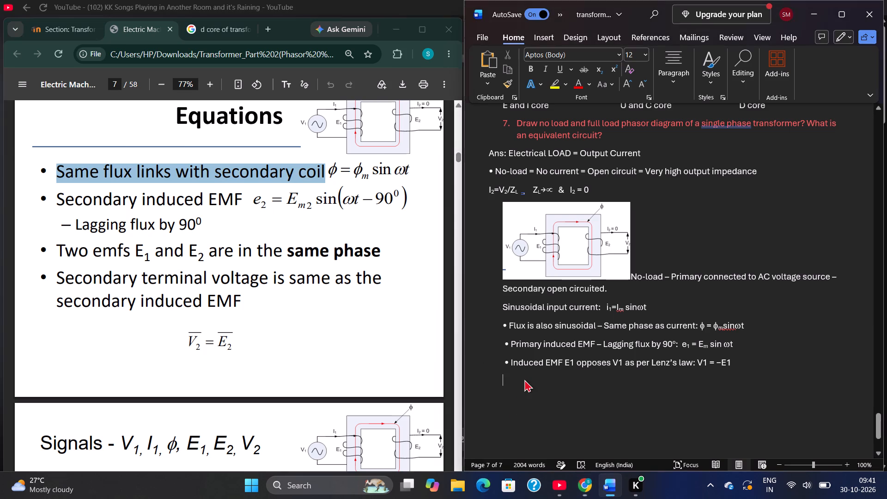
key("ctrl+v")
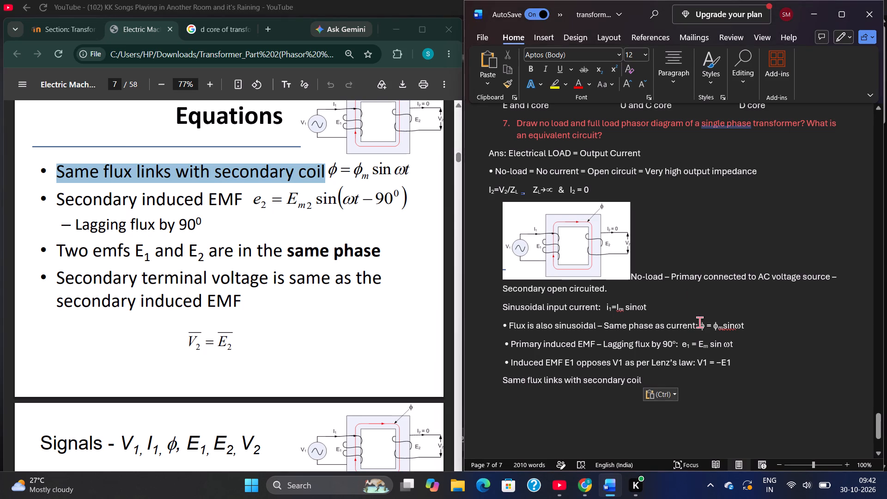
Add a comma after "Same flux links with secondary coil" and copy the flux bullet's equation ϕ = ϕm sinωt behind it.
left_click_drag(700, 326, 753, 319)
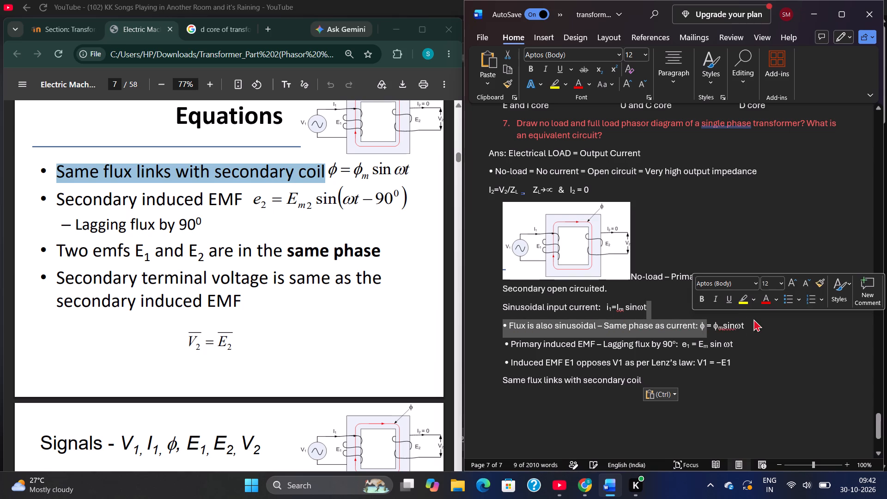
left_click(703, 328)
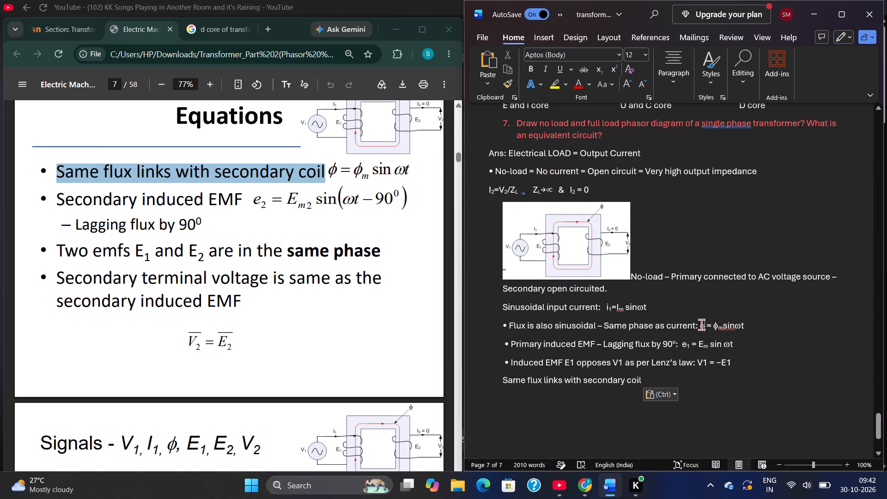
left_click_drag(701, 324, 745, 325)
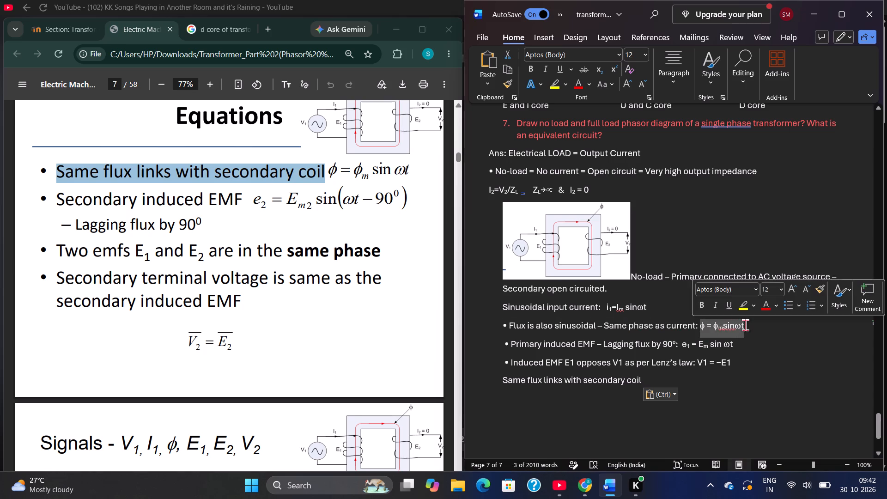
key("ctrl+c")
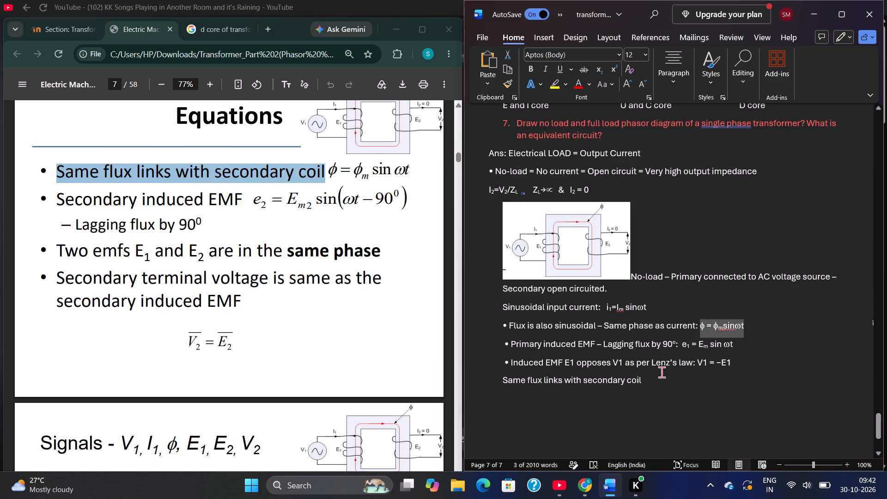
left_click(654, 379)
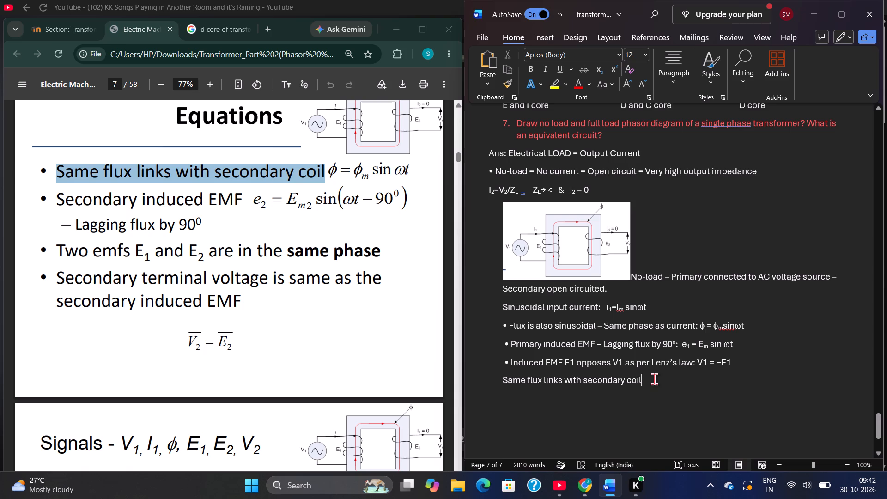
type(",")
key("space")
key("ctrl+v")
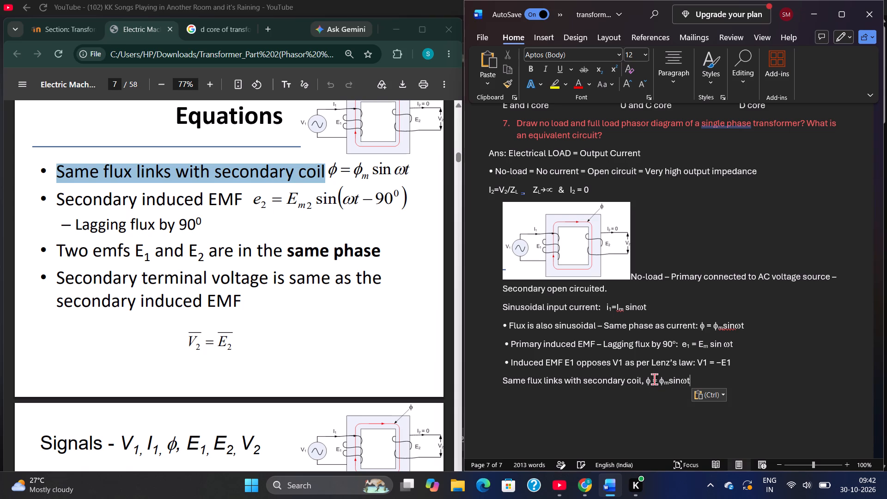
Copy "Secondary induced EMF – Lagging flux by 90⁰" from the PDF slide into a new paragraph below the secondary coil line.
key("Return")
left_click_drag(58, 198, 248, 215)
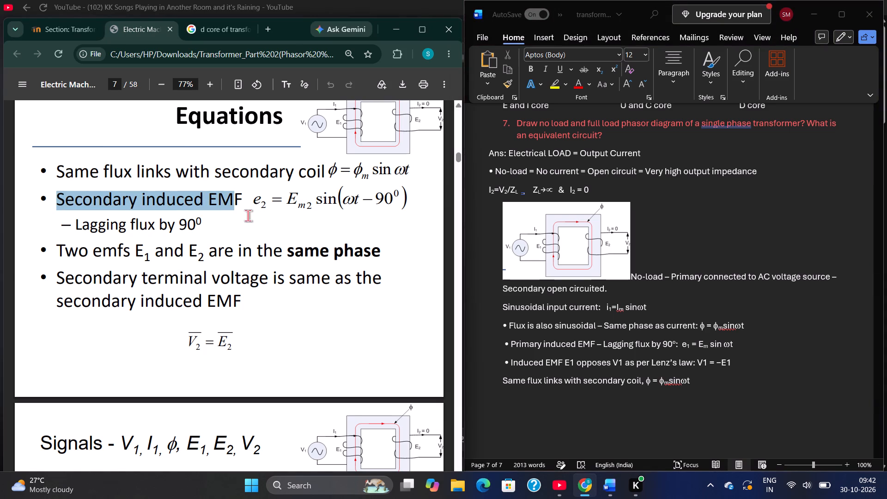
left_click_drag(248, 215, 198, 220)
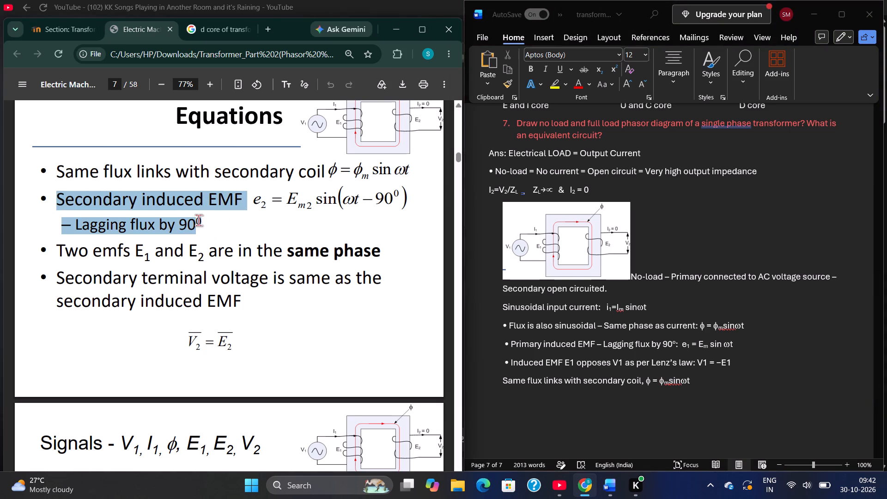
left_click_drag(198, 220, 205, 222)
key("ctrl+c")
left_click(524, 410)
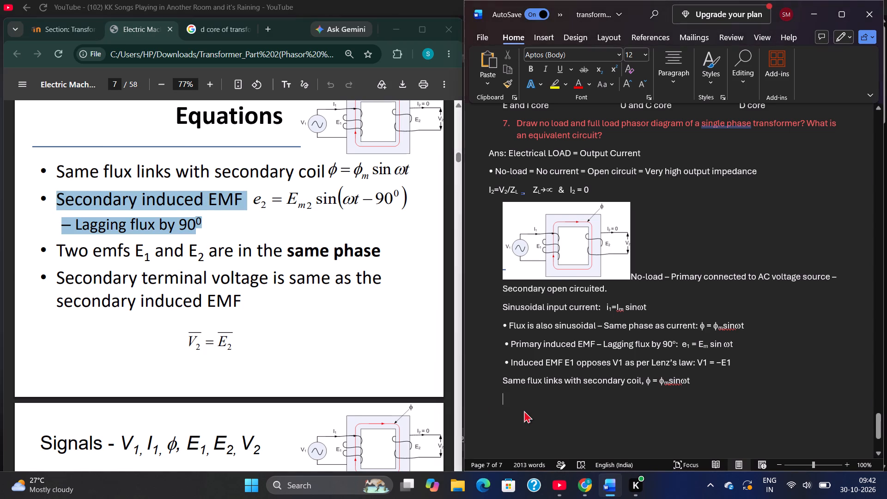
key("ctrl+v")
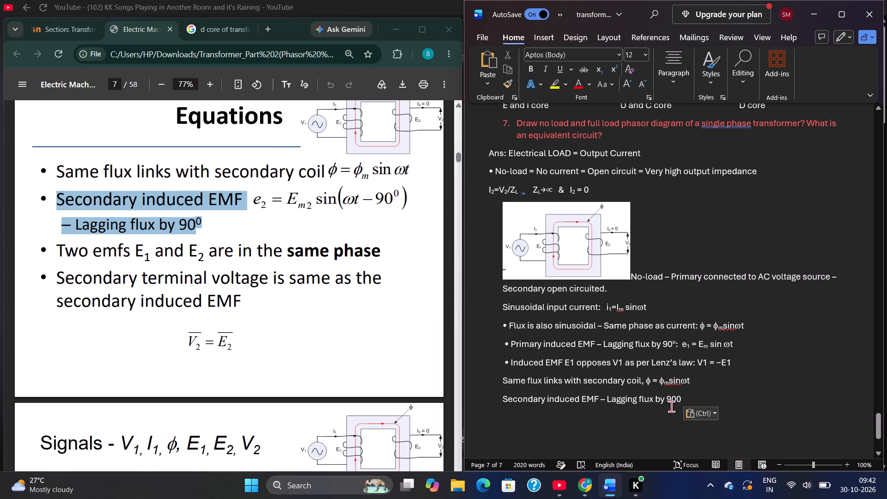
Replace the extra 0 after 90 in the secondary induced EMF line with a superscript o as degree sign.
key("BackSpace")
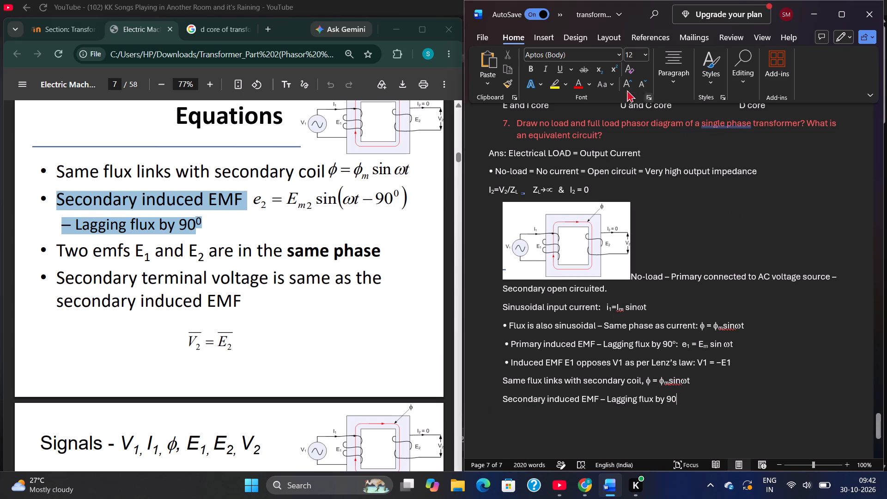
left_click(617, 66)
key("0")
key("BackSpace")
key("o")
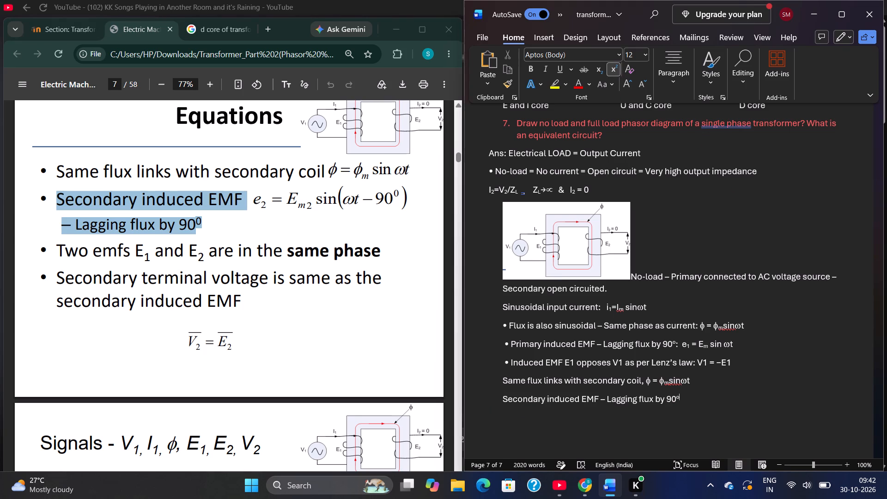
left_click(617, 66)
Add a comma to the secondary induced EMF line and copy the primary EMF bullet's equation e1 = Em sin ωt behind it.
key("comma")
key("space")
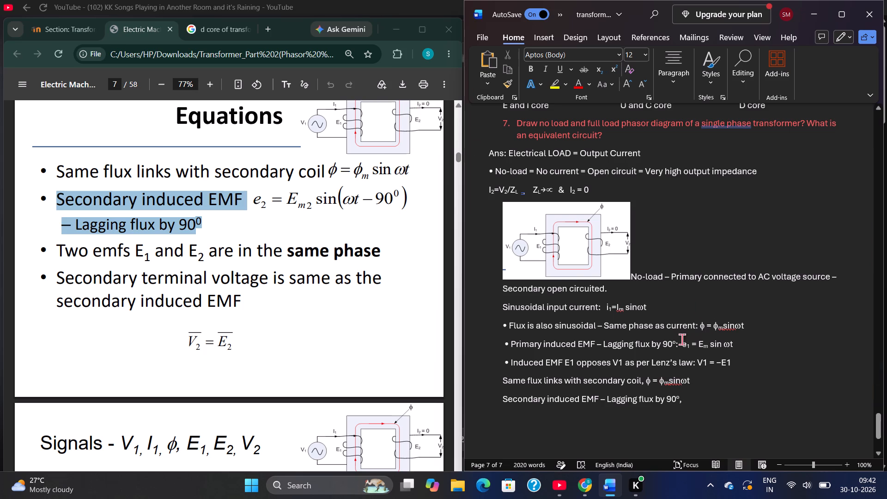
left_click_drag(682, 345, 735, 343)
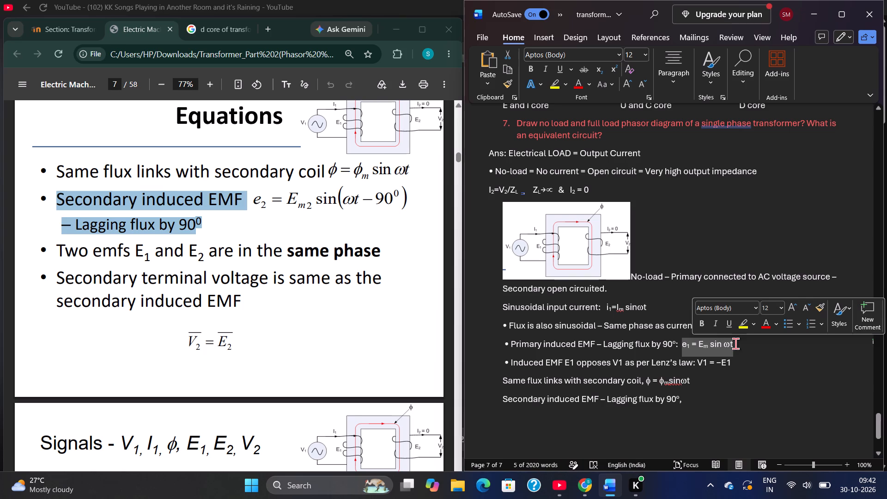
key("ctrl+c")
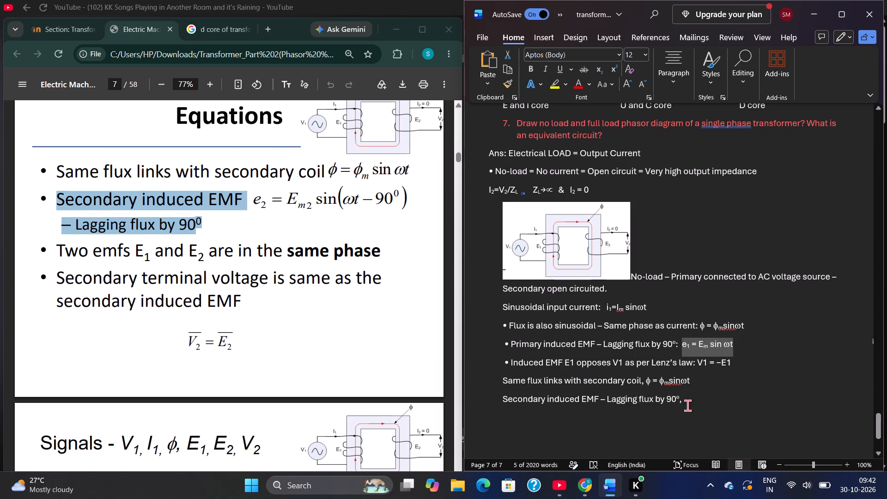
left_click(696, 401)
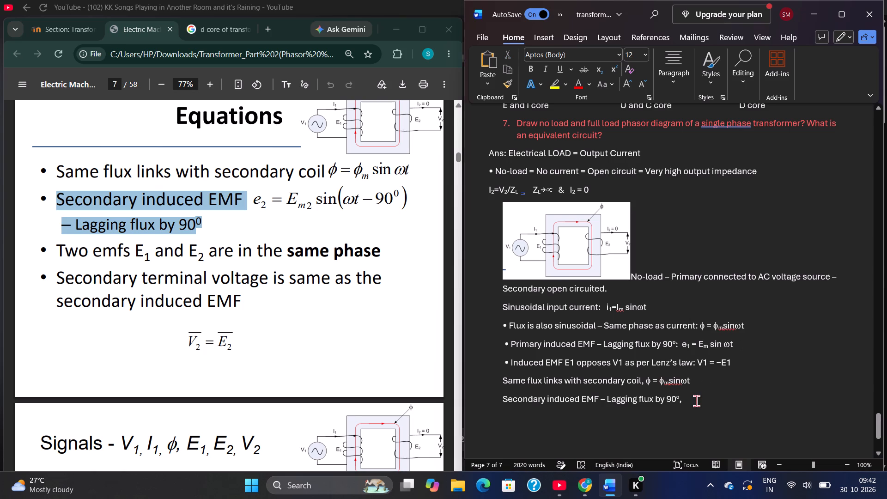
key("ctrl+v")
Change the subscripts of the copied equation in the secondary induced EMF line to read e2 = Em2 sin ωt.
left_click(690, 401)
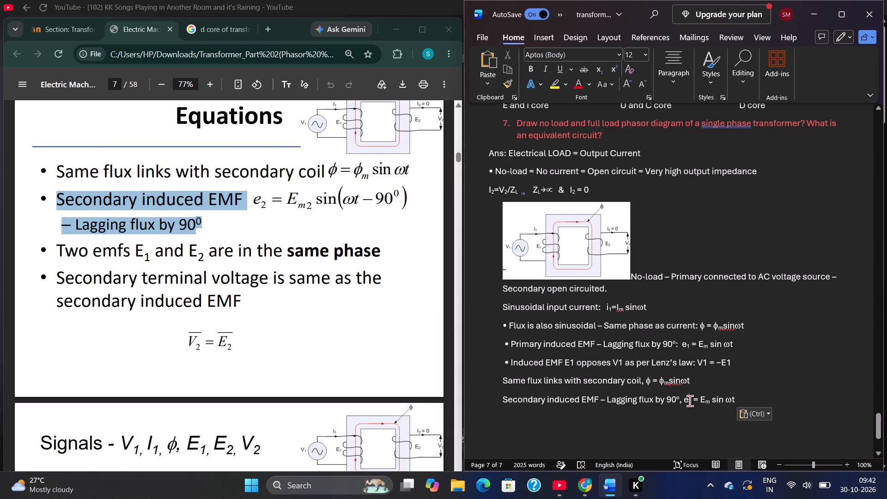
key("Right")
key("BackSpace")
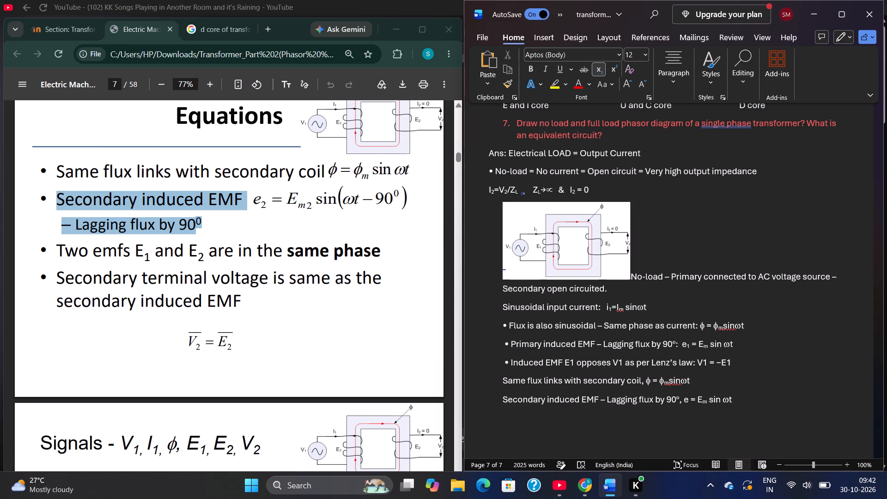
key("2")
key("Right")
key("Right")
key("Right")
key("Right")
key("Right")
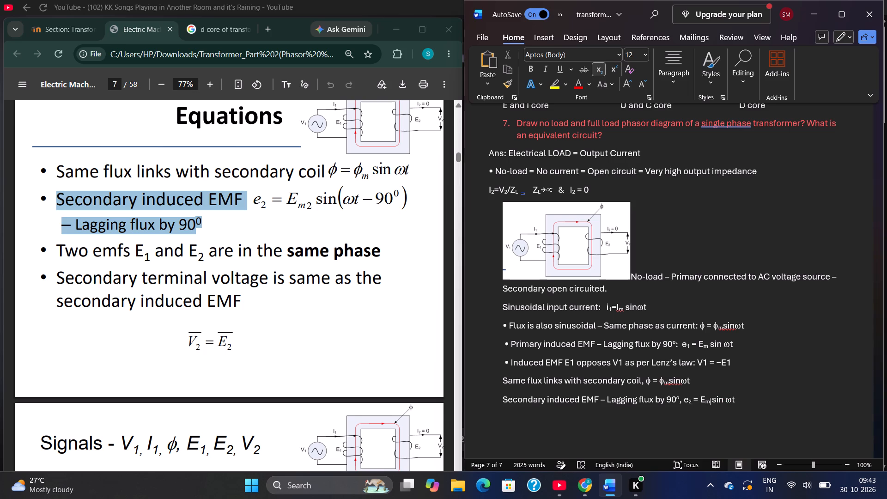
key("2")
Add subscript 1 to Em in the primary induced EMF bullet so that it reads e1 = Em1 sin ωt.
key("Up")
key("Up")
key("Up")
key("Left")
key("Left")
key("1")
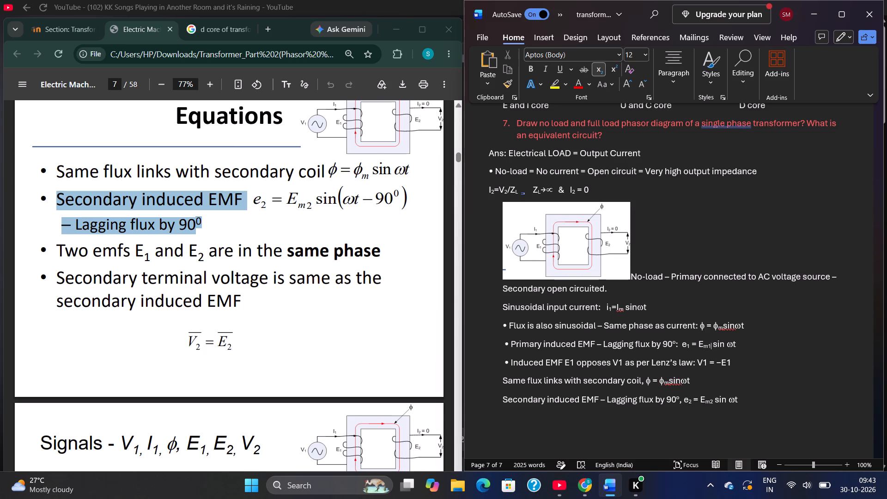
Copy the PDF's last two bullets, from "Two emfs E1 and E2" to "secondary induced EMF", into a new paragraph below the e2 equation.
left_click(745, 404)
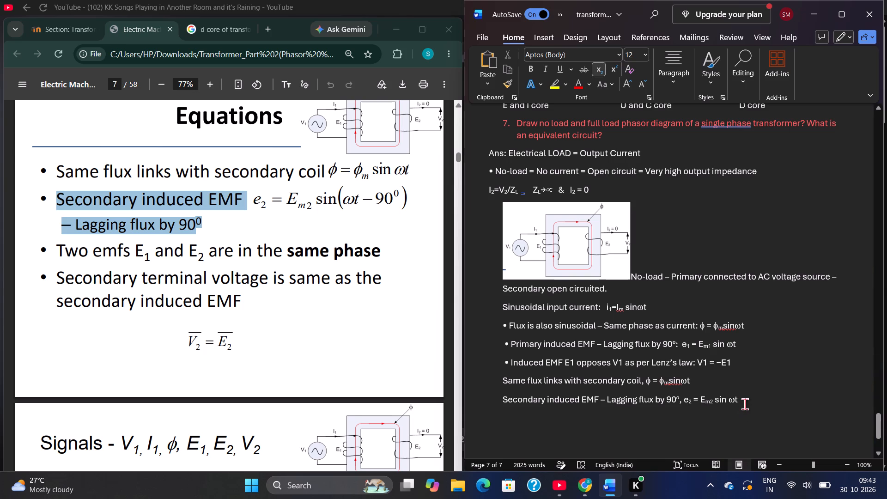
key("Return")
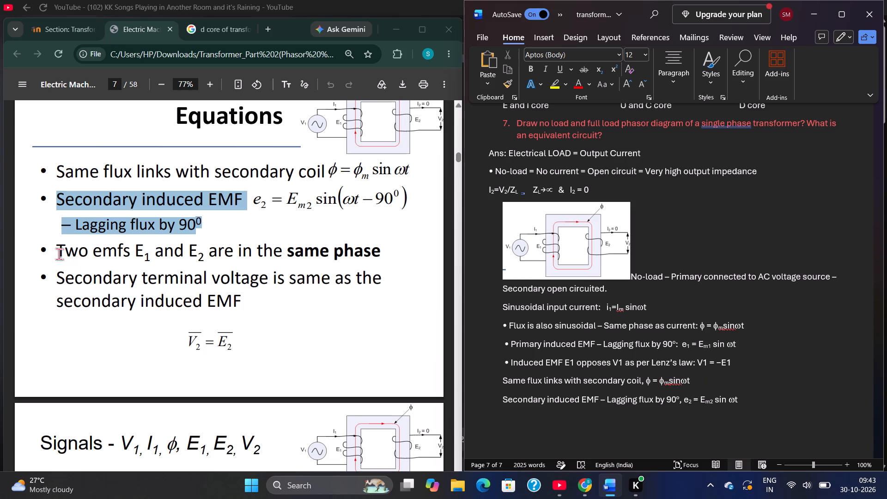
left_click_drag(59, 254, 243, 310)
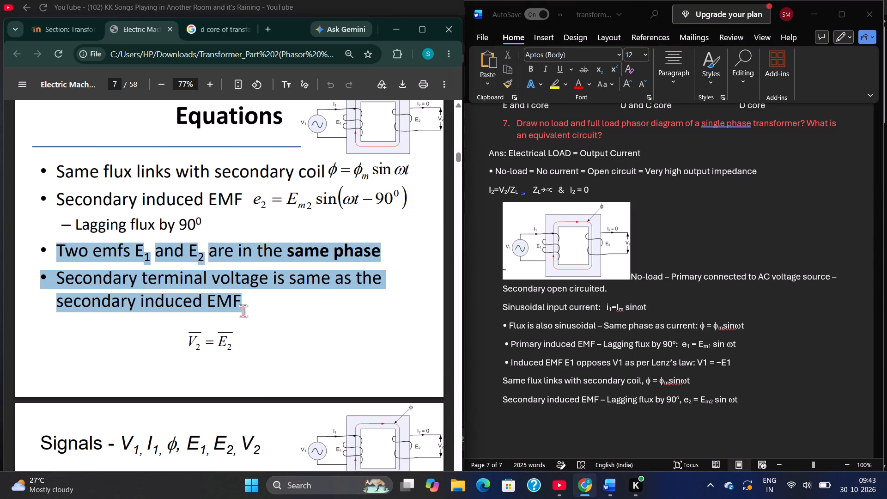
left_click_drag(243, 310, 240, 314)
key("ctrl+c")
left_click(746, 402)
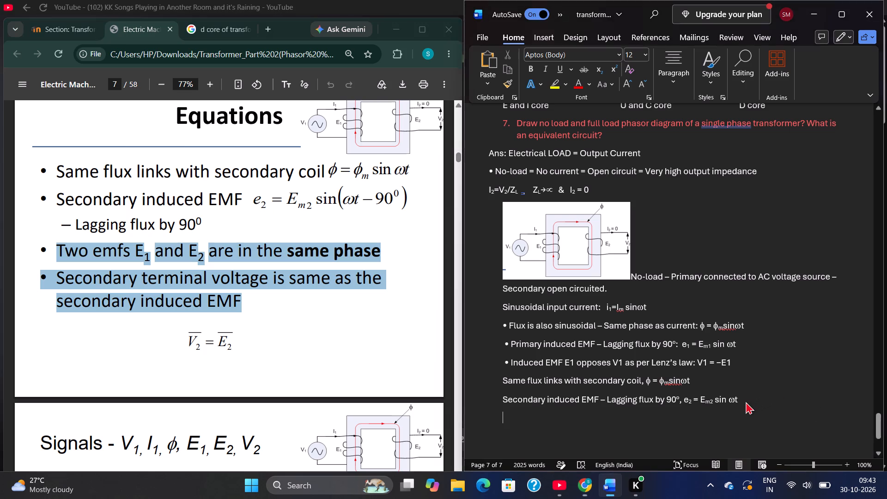
key("ctrl+v")
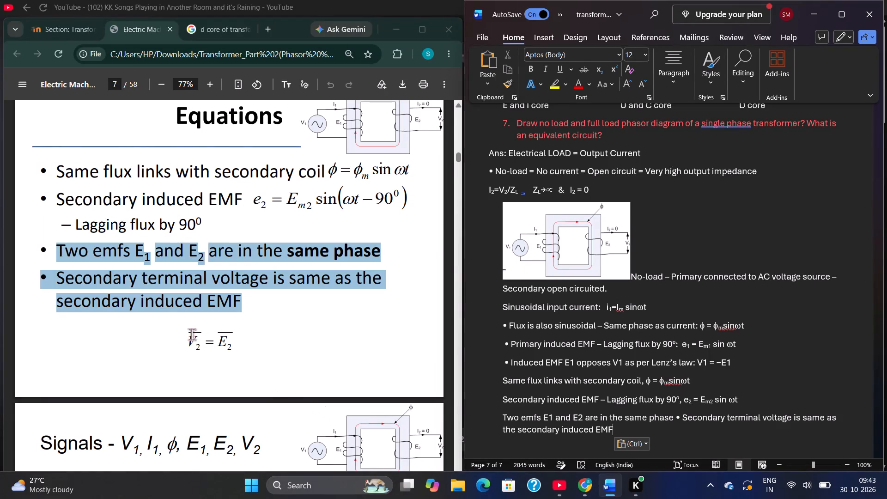
Add a comma after "secondary induced EMF" in the last paragraph and copy the PDF equation V2 = E2 behind it.
left_click_drag(188, 338, 193, 341)
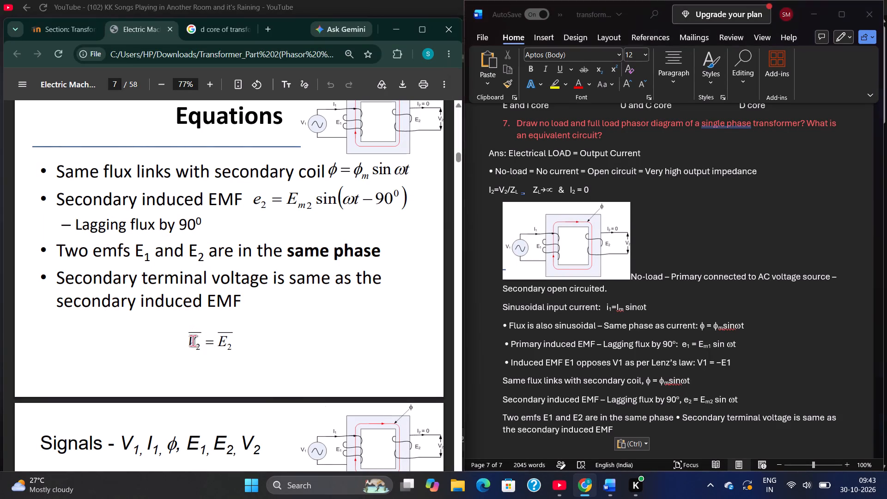
left_click_drag(193, 341, 247, 342)
key("ctrl+c")
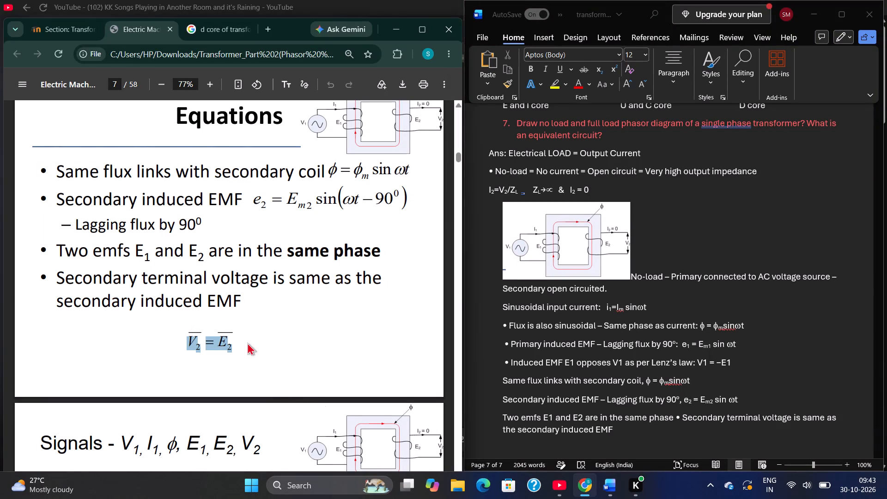
left_click(620, 426)
type(",")
key("space")
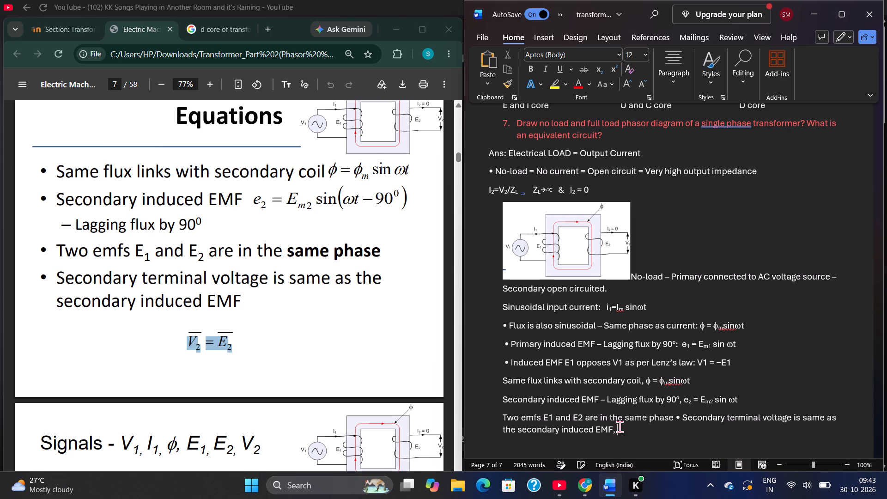
key("ctrl+v")
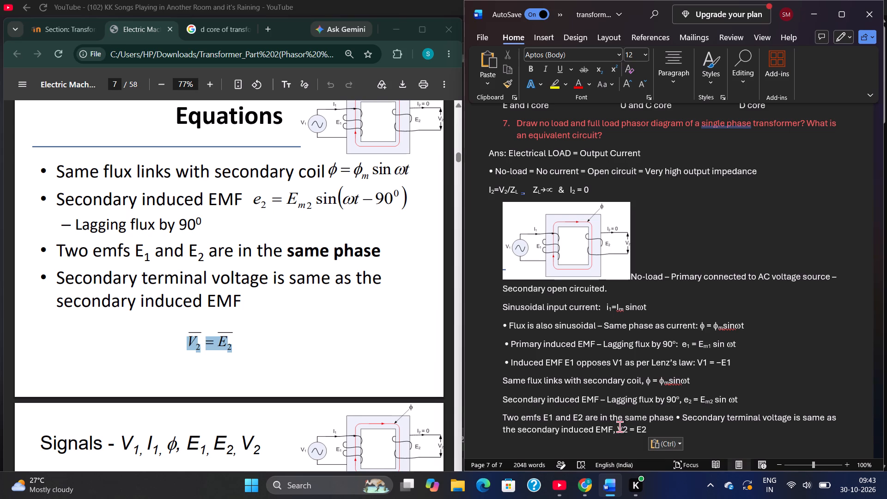
Capture a screenshot of the framed waveform graph of V1, I1, ϕ, E1, E2 and V2 on PDF page 8.
scroll(288, 351, "down", 4)
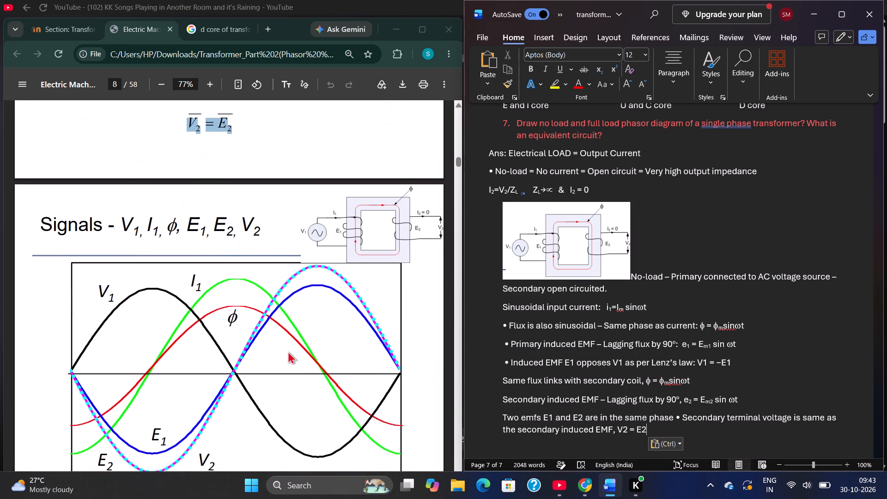
scroll(288, 351, "down", 1)
scroll(288, 351, "up", 1)
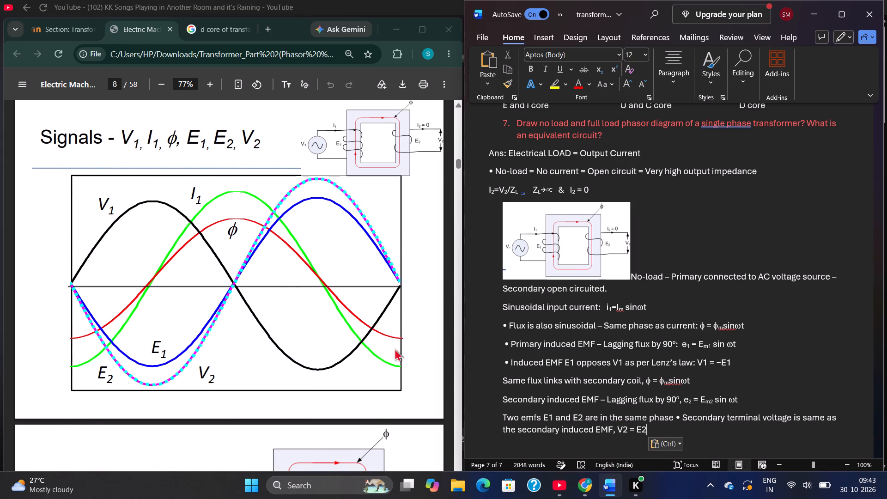
scroll(355, 238, "up", 1)
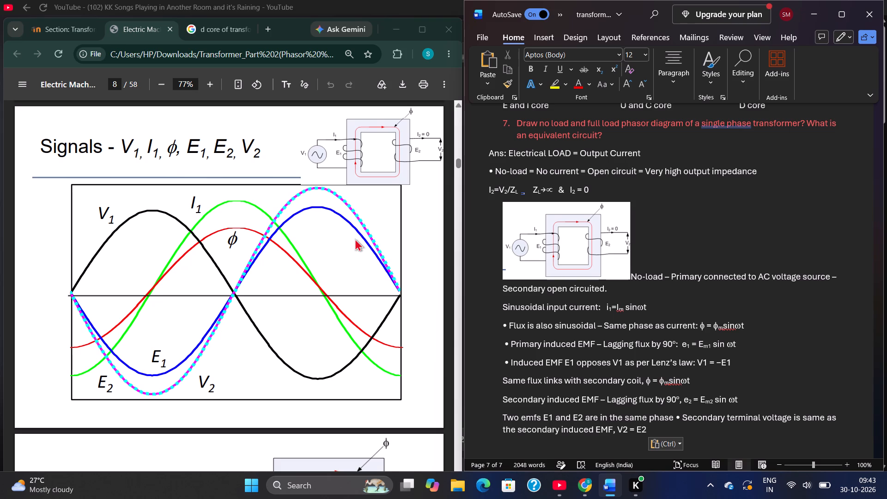
scroll(355, 238, "down", 1)
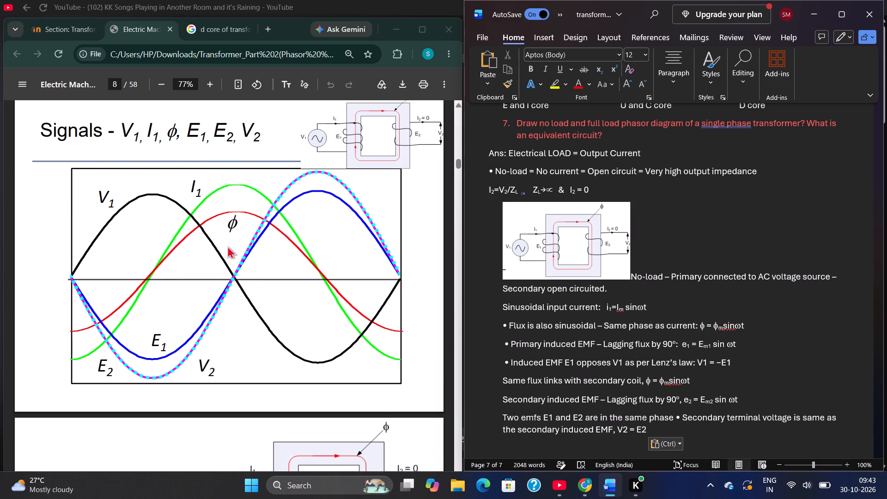
key("shift+super+s")
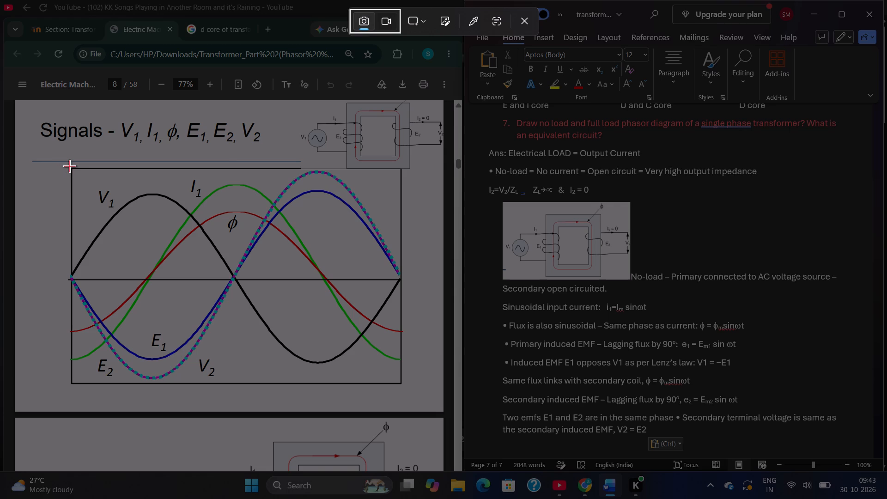
left_click_drag(69, 166, 401, 312)
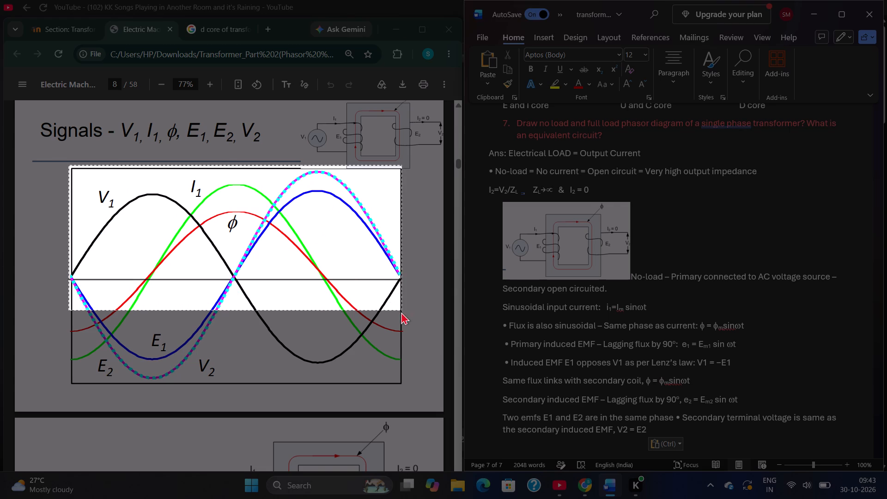
left_click_drag(401, 312, 403, 342)
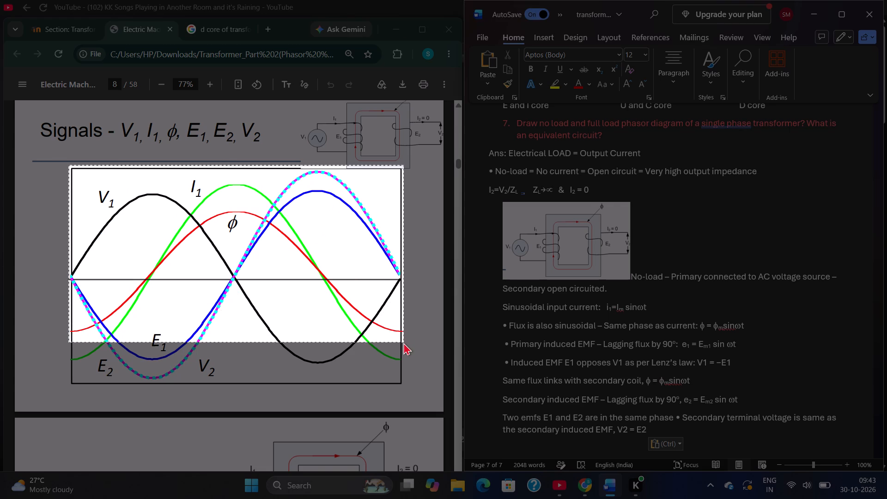
left_click_drag(403, 342, 403, 386)
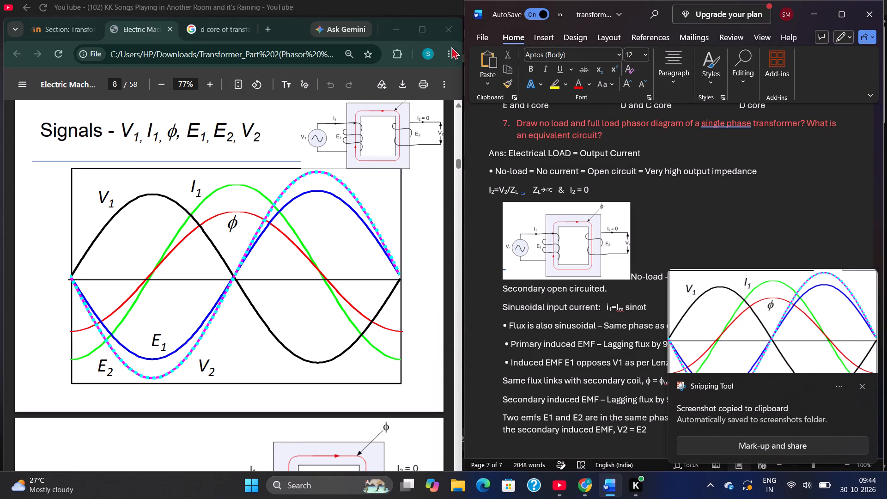
Insert the newest screenshot, the waveform graph, from the picture gallery after V2 = E2 in the Word document.
left_click(538, 34)
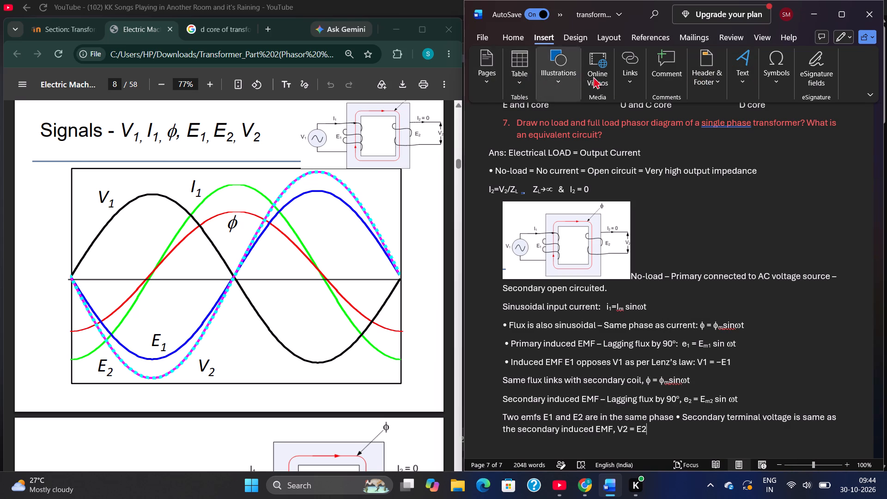
left_click(560, 71)
left_click(546, 125)
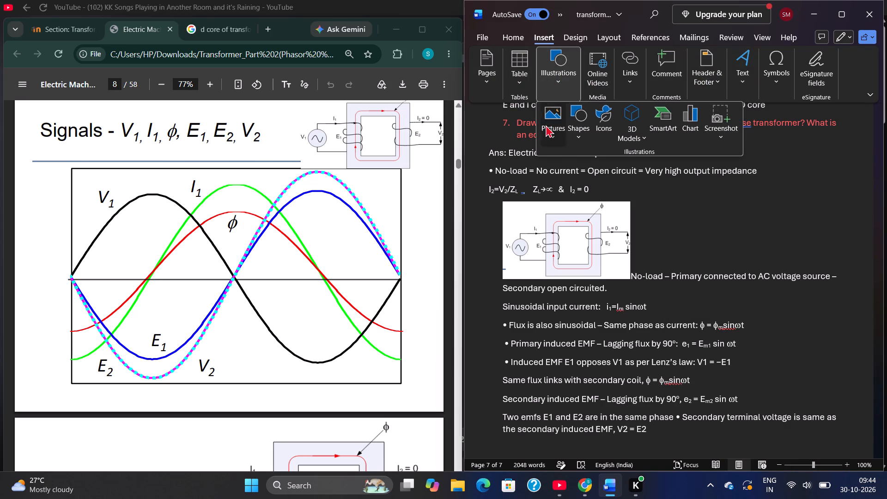
left_click(563, 181)
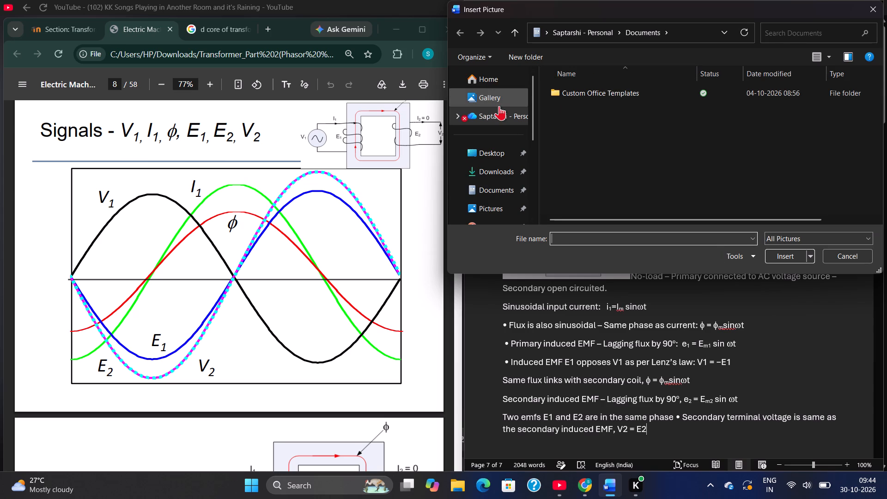
left_click(499, 106)
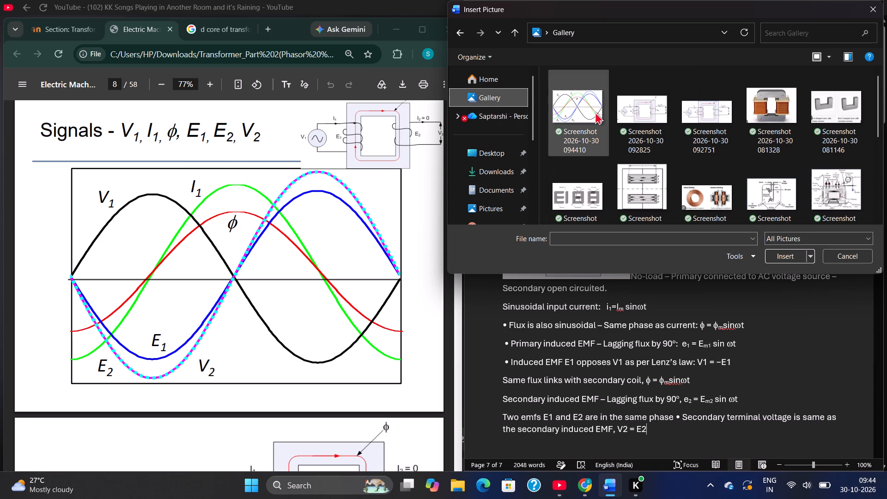
left_click(583, 101)
left_click(785, 257)
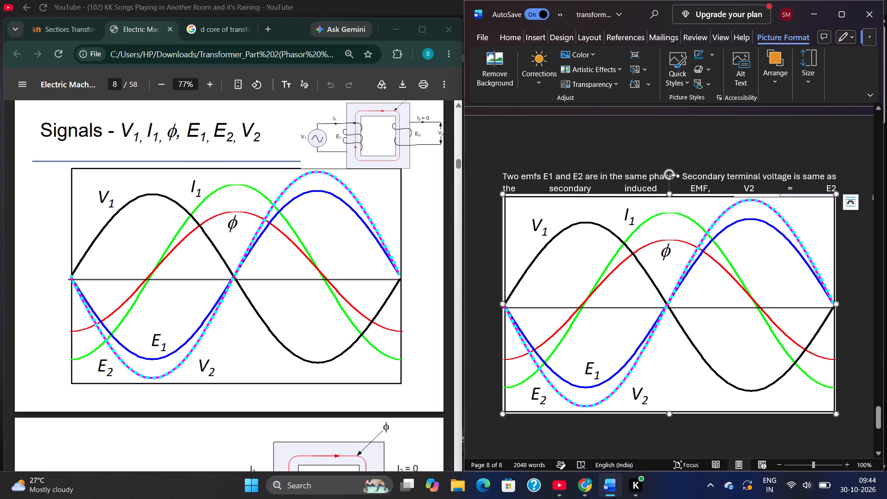
Move the waveform picture into a new paragraph below the V2 = E2 line.
left_click(833, 188)
key("Right")
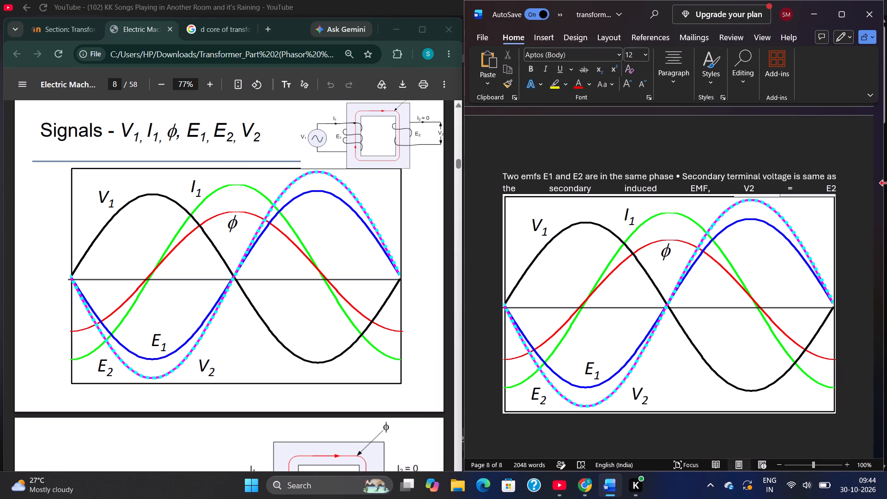
key("Return")
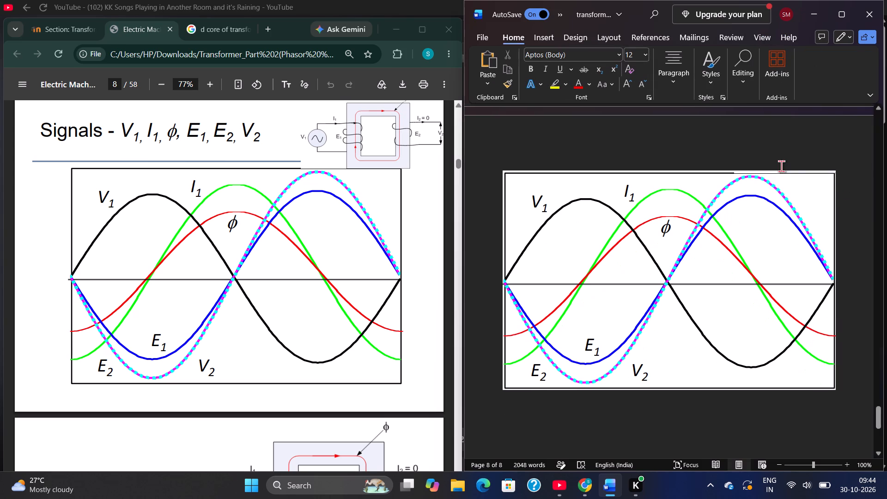
Shrink the waveform picture to about two-fifths of its width and a third of its height so it fits below the text.
scroll(781, 166, "up", 2)
scroll(781, 166, "down", 2)
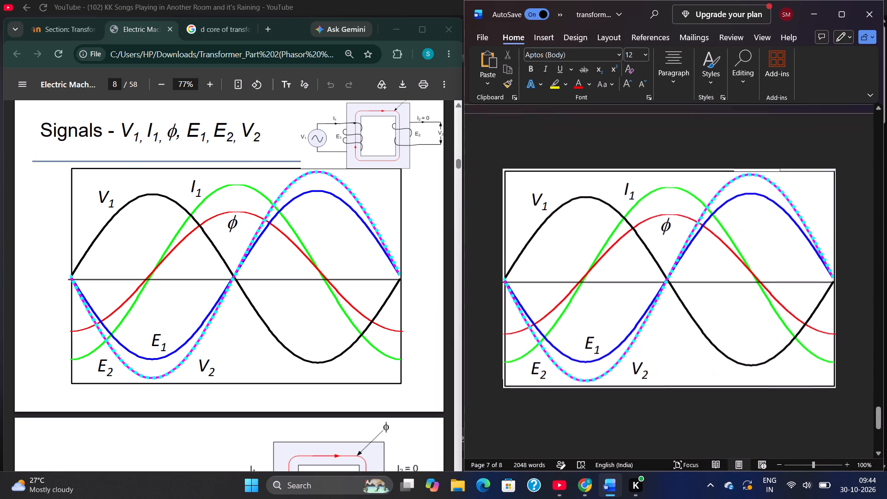
left_click(832, 267)
left_click_drag(836, 266, 739, 260)
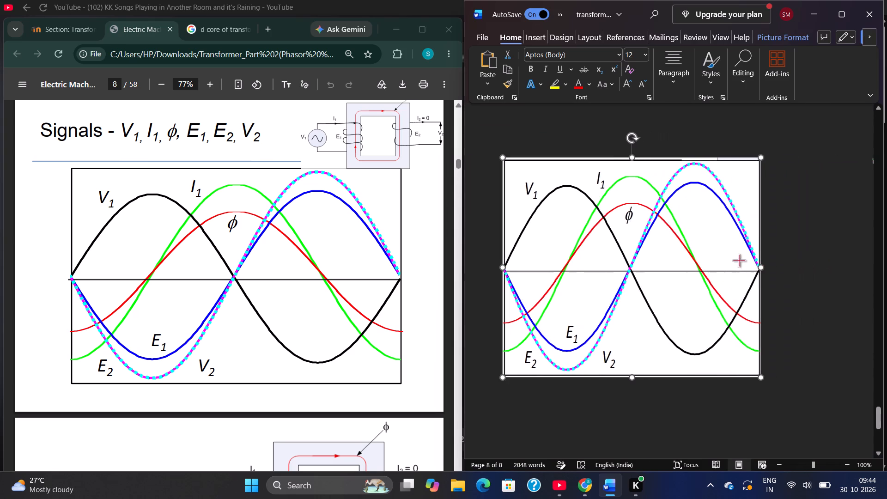
left_click_drag(739, 260, 686, 267)
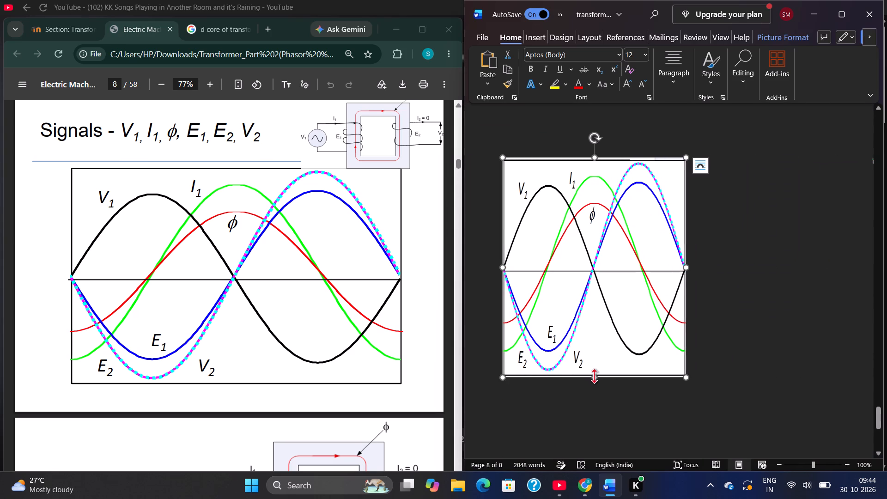
left_click_drag(594, 376, 602, 249)
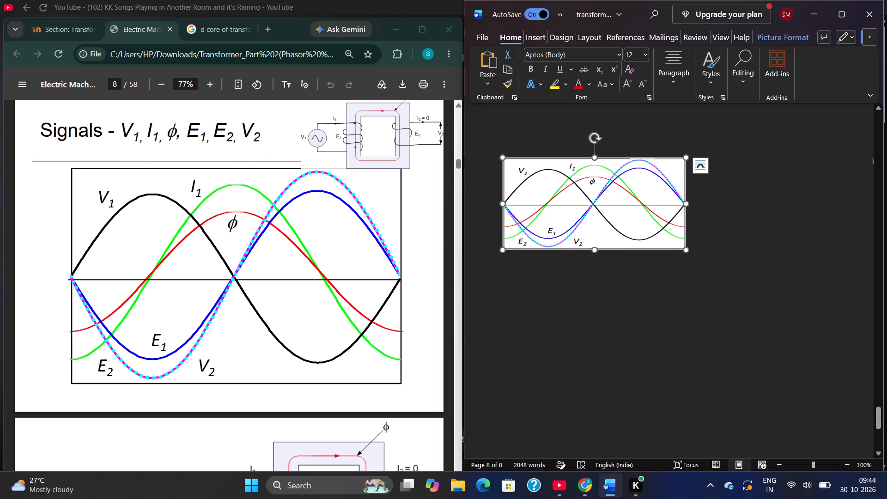
left_click_drag(688, 206, 642, 207)
left_click_drag(571, 249, 582, 217)
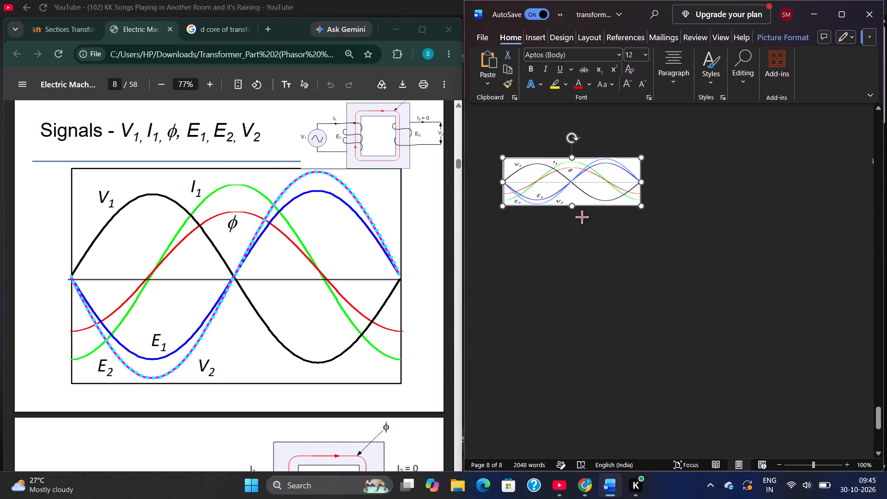
left_click_drag(582, 217, 576, 231)
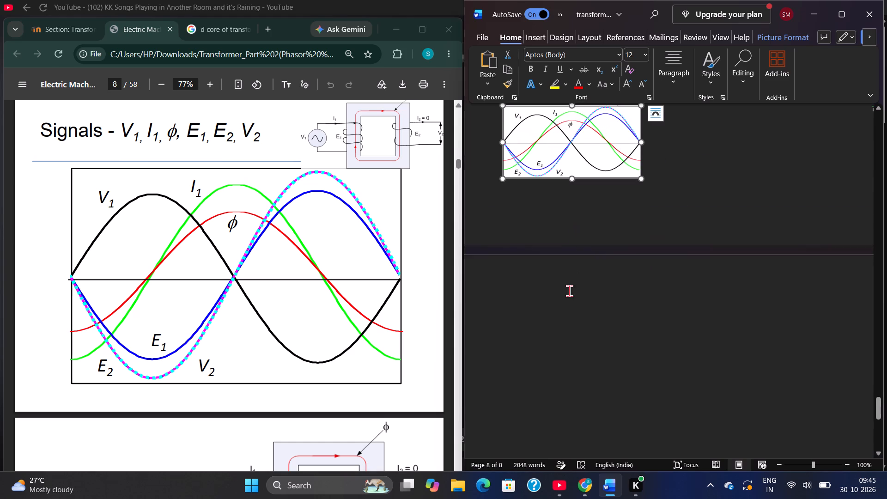
scroll(569, 291, "up", 2)
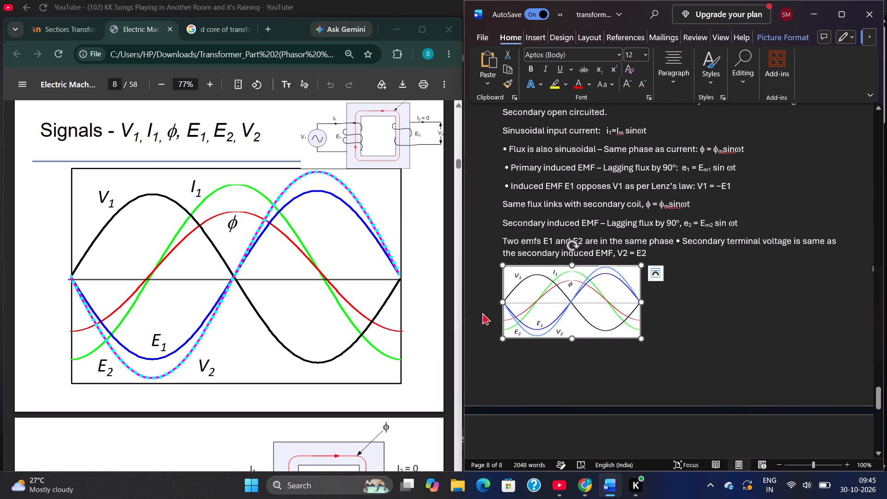
Capture a screenshot of the no-load phasor diagram with V1=-E1, ϕ, I1, E1 and E2=V2 on PDF page 10.
scroll(348, 312, "down", 4)
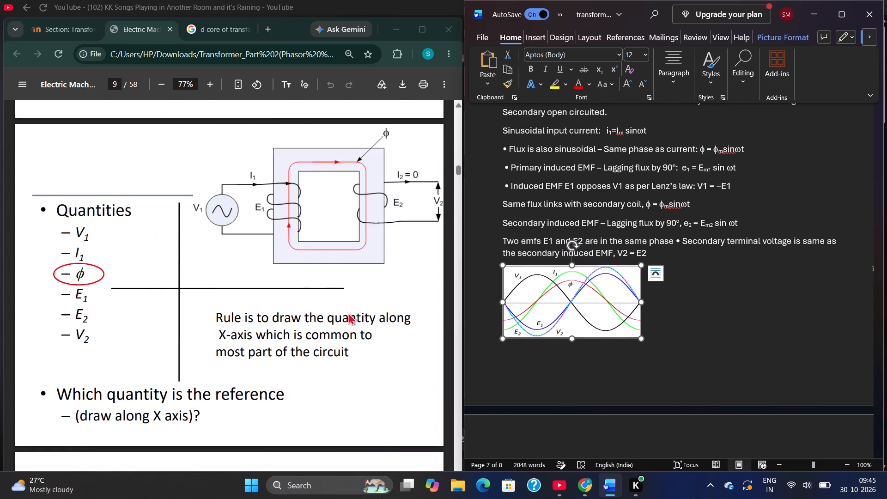
scroll(348, 312, "down", 4)
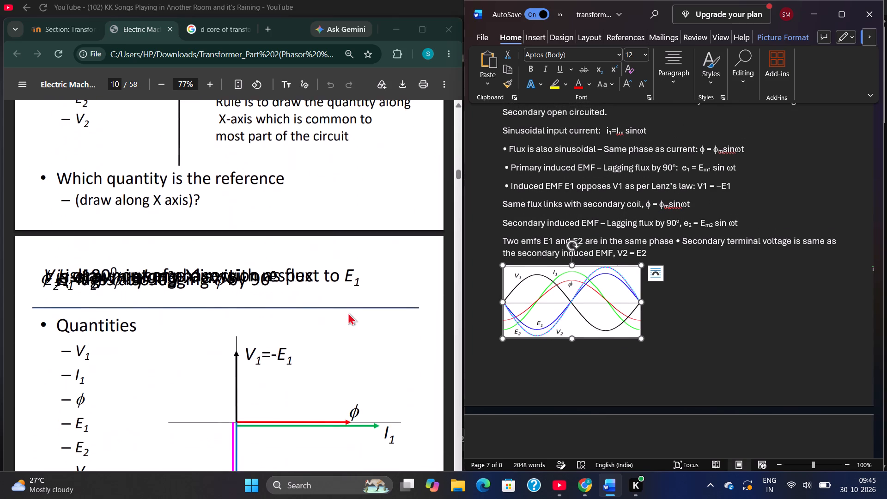
scroll(348, 312, "down", 1)
scroll(348, 312, "up", 1)
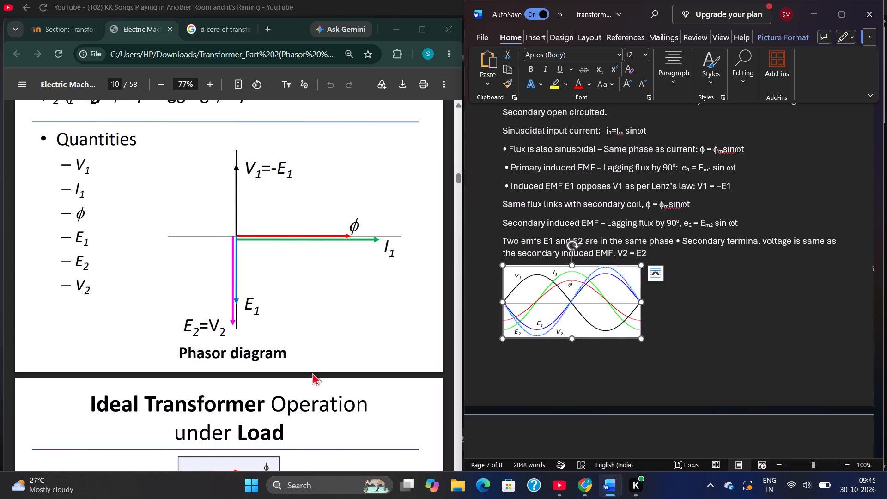
key("shift+super+s")
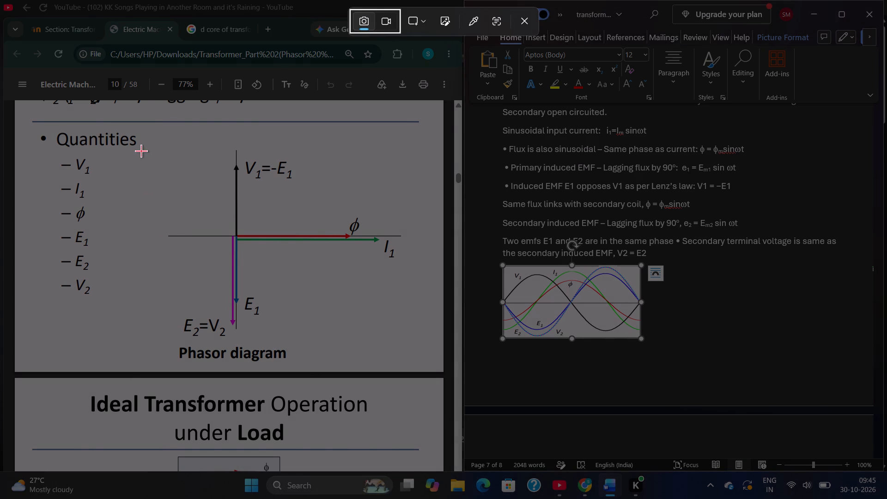
left_click_drag(133, 149, 138, 164)
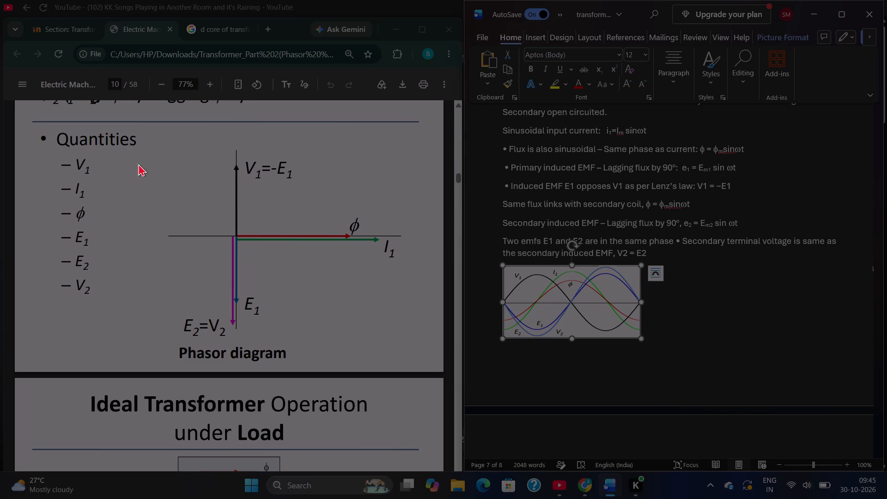
left_click_drag(138, 164, 401, 354)
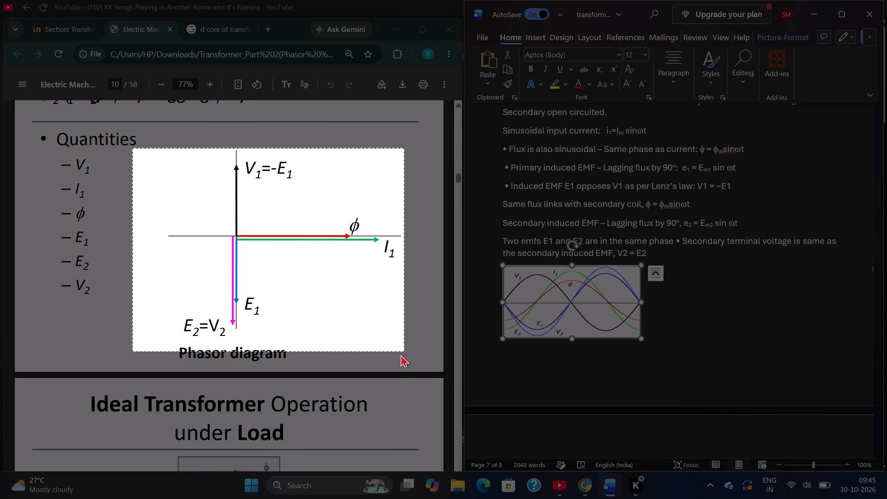
left_click_drag(401, 354, 407, 362)
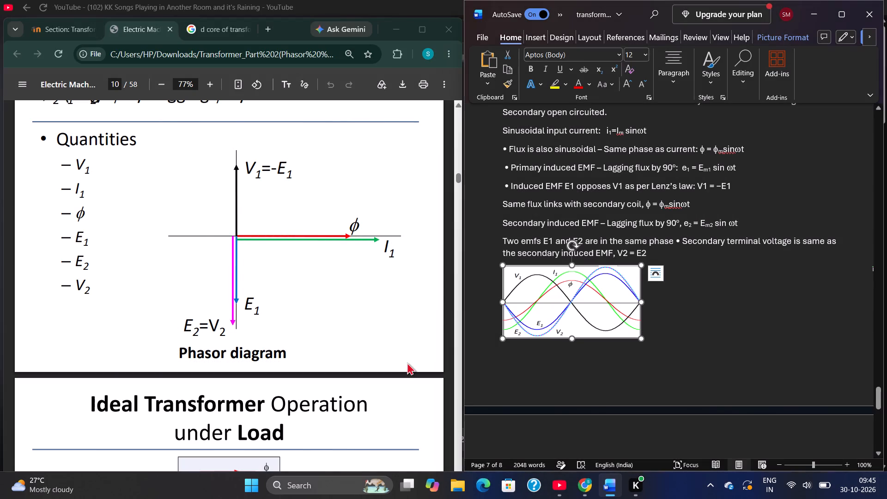
Insert the newest screenshot, the no-load phasor diagram, from the picture gallery just after the waveform picture in the Word document.
left_click(654, 337)
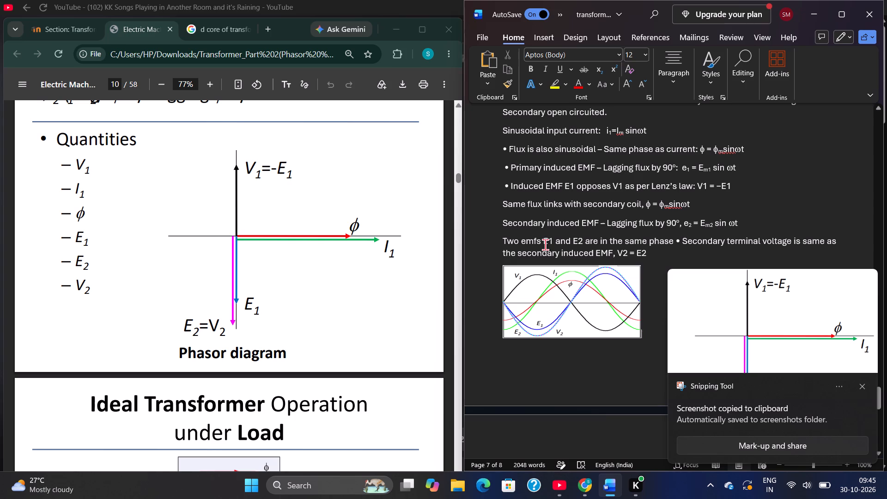
key("space")
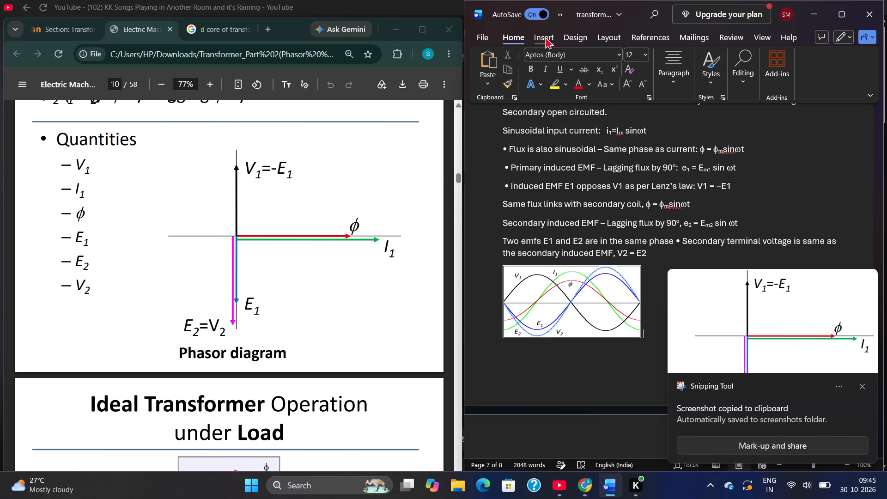
left_click(545, 37)
left_click_drag(557, 73, 550, 107)
left_click(550, 107)
left_click(558, 170)
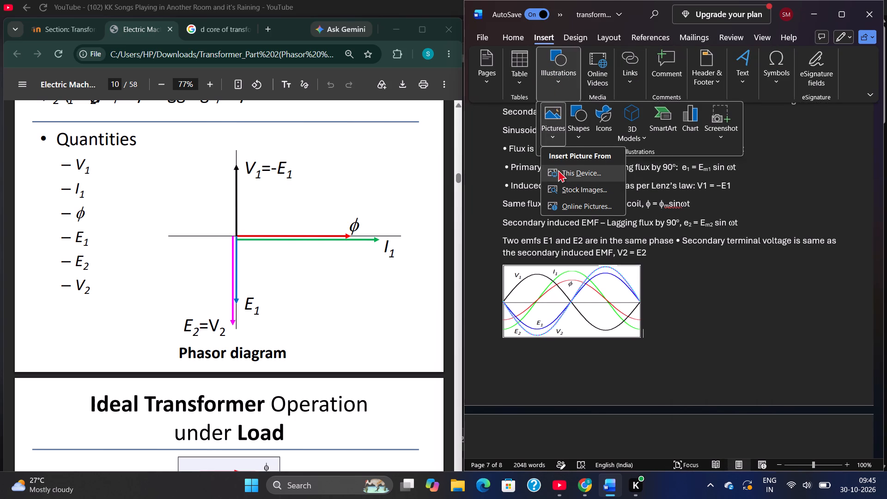
left_click(484, 97)
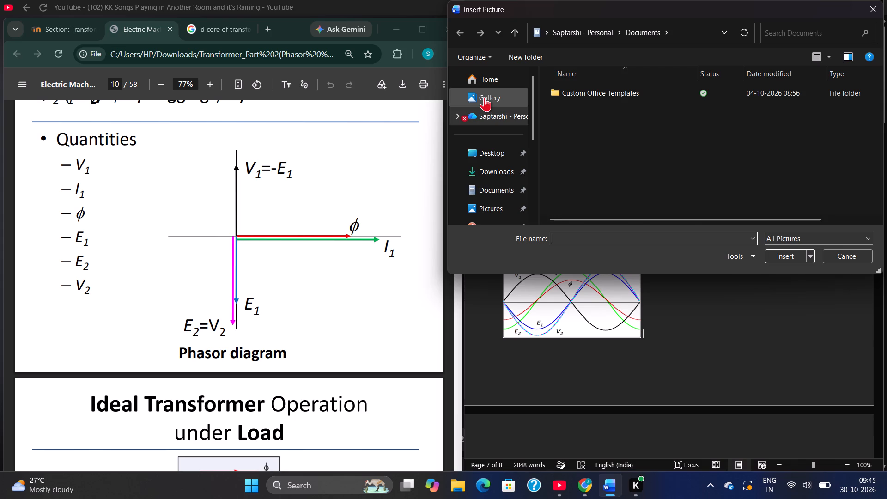
left_click(583, 116)
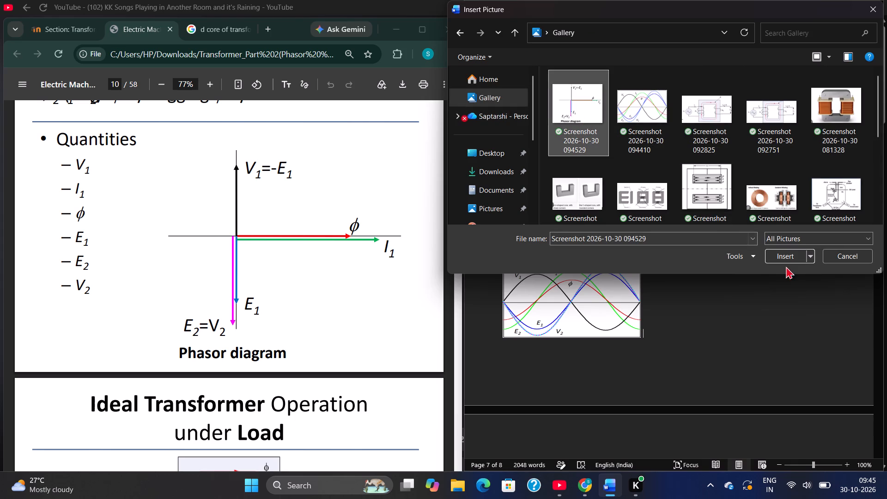
left_click(784, 249)
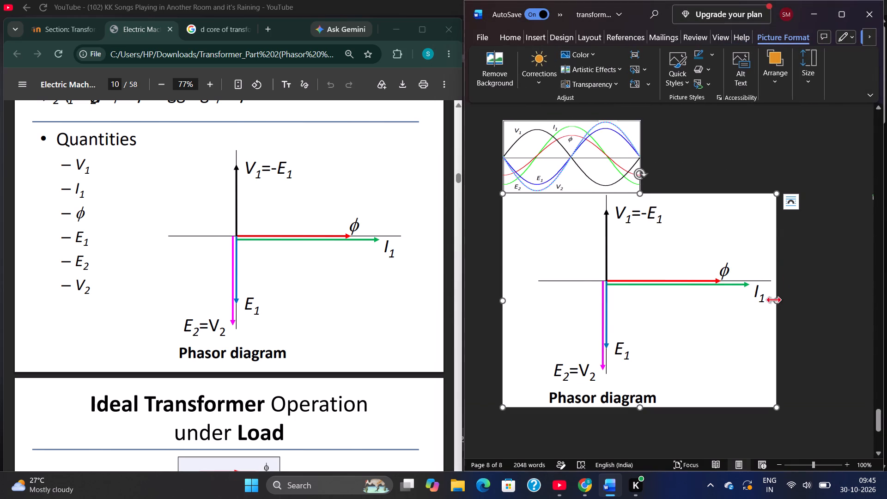
Shrink the phasor diagram picture to about half its width and just over a third of its height, beside the waveform picture.
left_click_drag(773, 299, 680, 296)
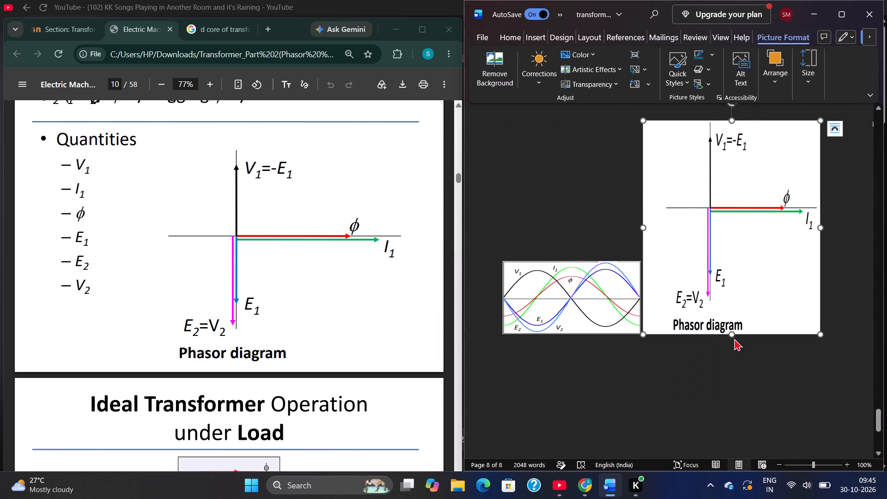
left_click_drag(732, 335, 730, 247)
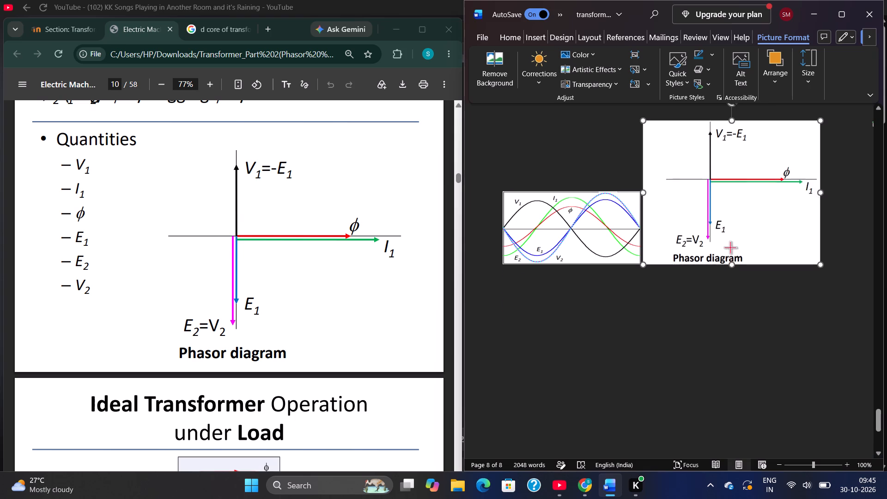
left_click_drag(730, 247, 736, 200)
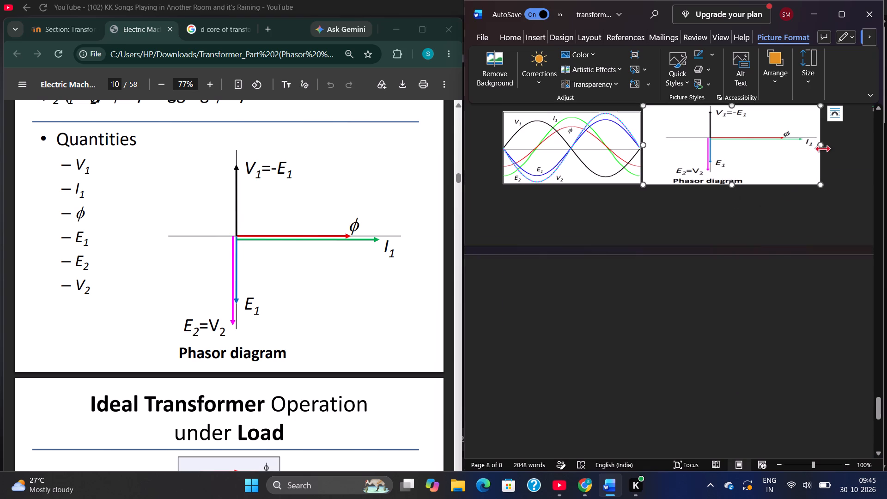
left_click_drag(822, 147, 777, 164)
Write "flux is taken as reference" after the phasor diagram picture, consulting PDF pages 9 to 11.
left_click(795, 176)
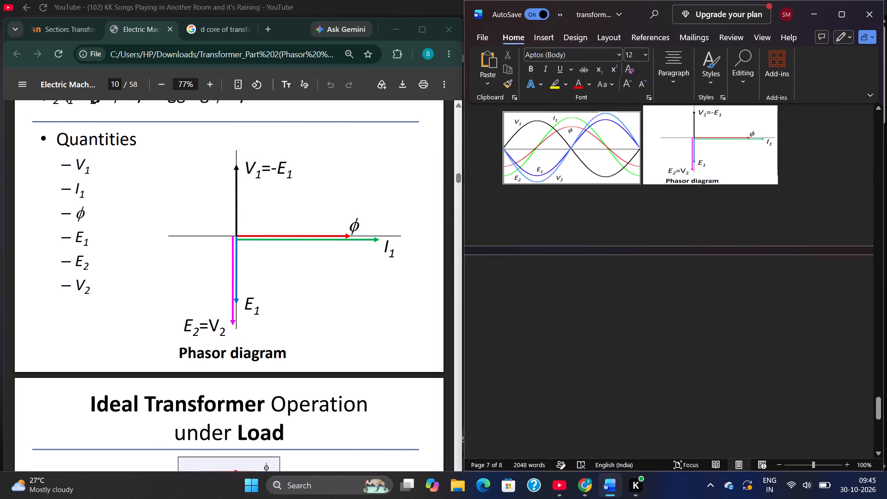
key("space")
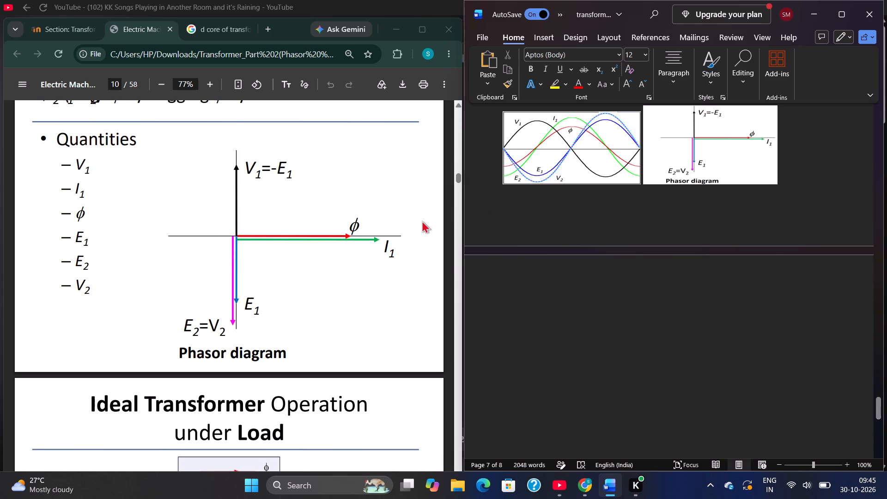
scroll(422, 220, "up", 4)
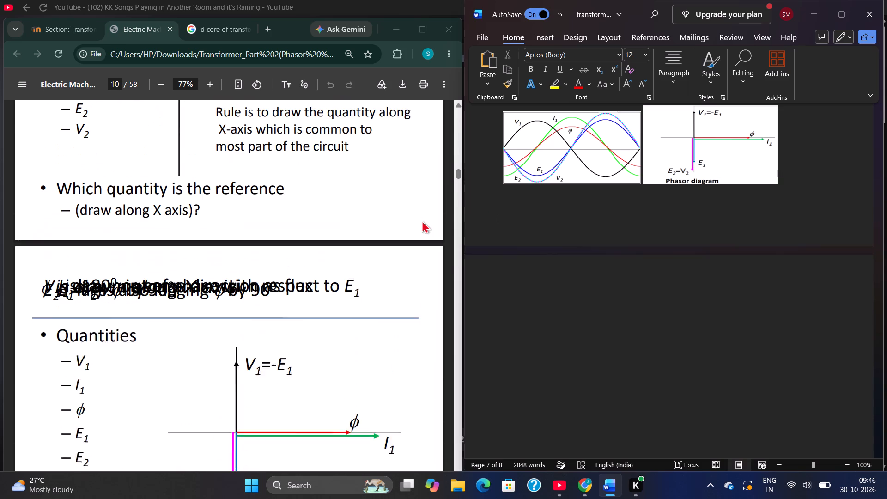
scroll(422, 220, "up", 2)
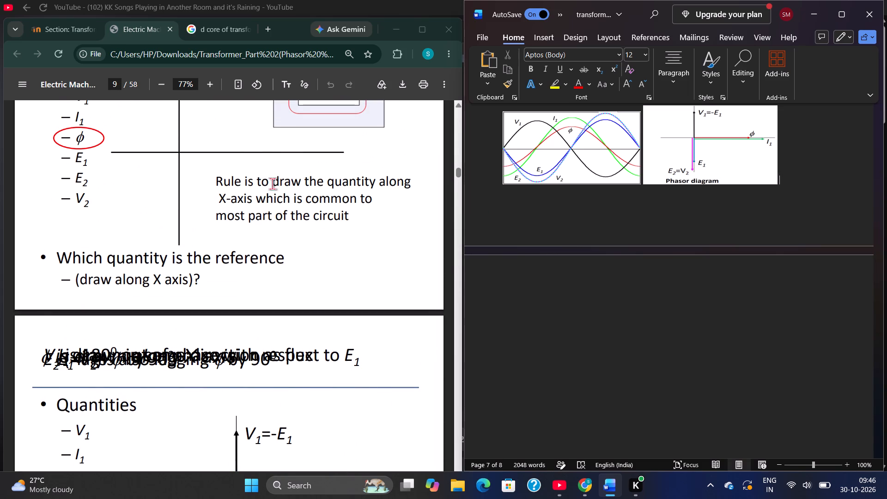
scroll(247, 309, "down", 7)
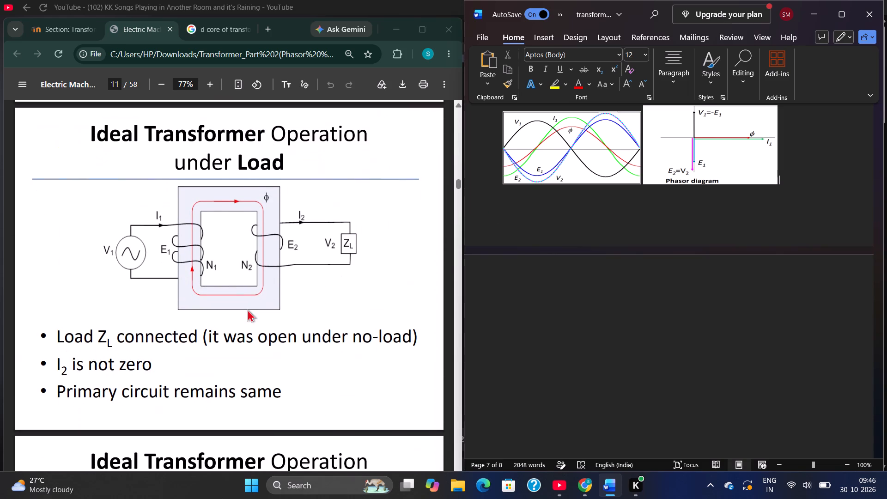
scroll(247, 309, "down", 1)
scroll(247, 309, "up", 4)
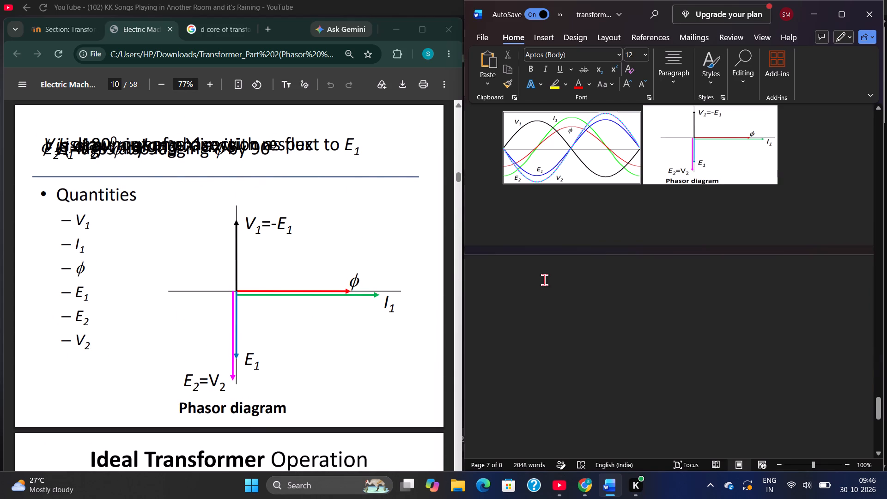
type("flux is taken as refe")
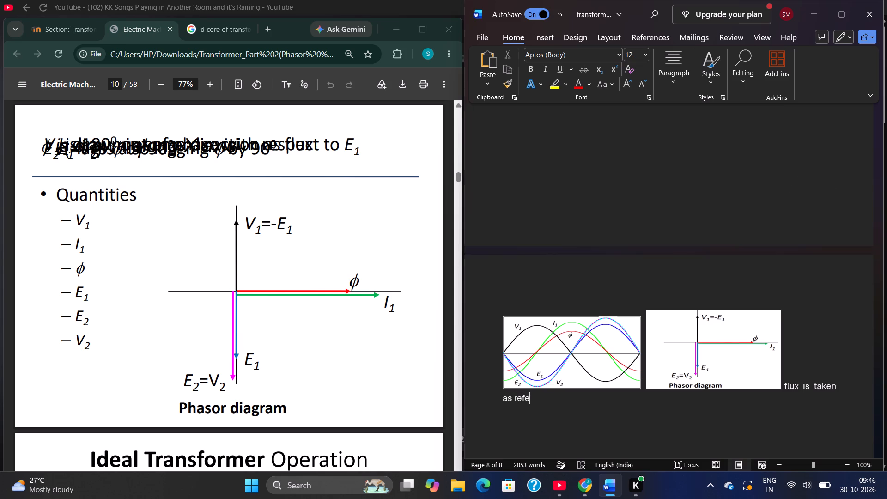
type("rence")
Move the text "flux is taken as reference" onto a new line below the two pictures.
key("Up")
key("Right")
key("Right")
key("Right")
key("Right")
key("Return")
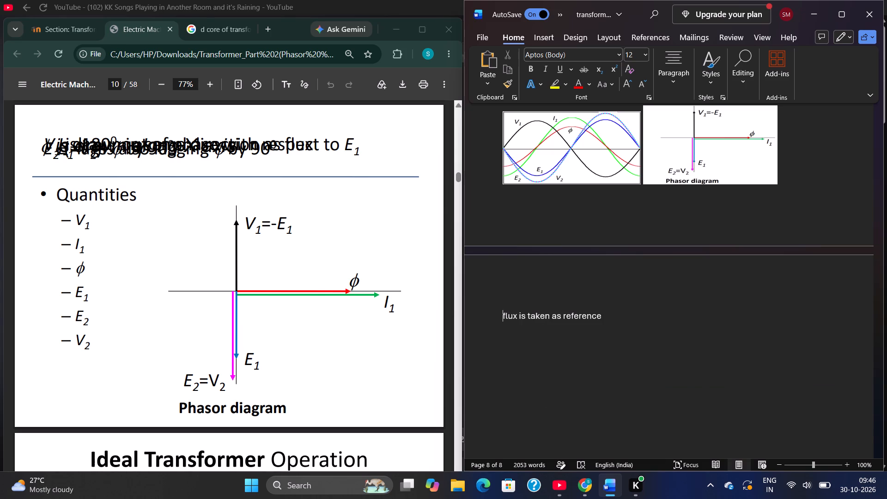
Continue the flux reference sentence with "since it's the most common," following the X-axis rule on PDF page 9.
key("Right")
key("Right")
key("Right")
key("Right")
key("Right")
key("Right")
key("Right")
key("Right")
key("Right")
key("Right")
key("Right")
key("Right")
key("Right")
key("Right")
key("Right")
key("Right")
key("Right")
key("Right")
key("Right")
key("Right")
key("Right")
key("Right")
key("Right")
key("Left")
key("space")
scroll(370, 218, "down", 2)
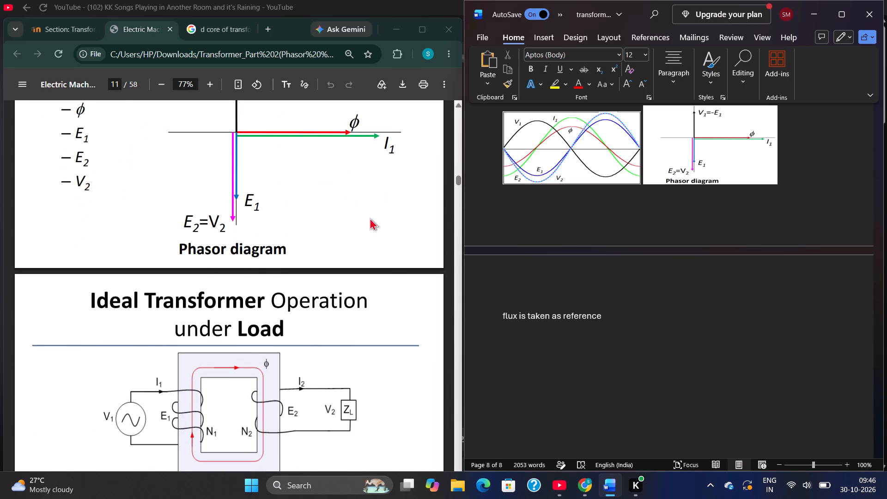
scroll(370, 218, "up", 6)
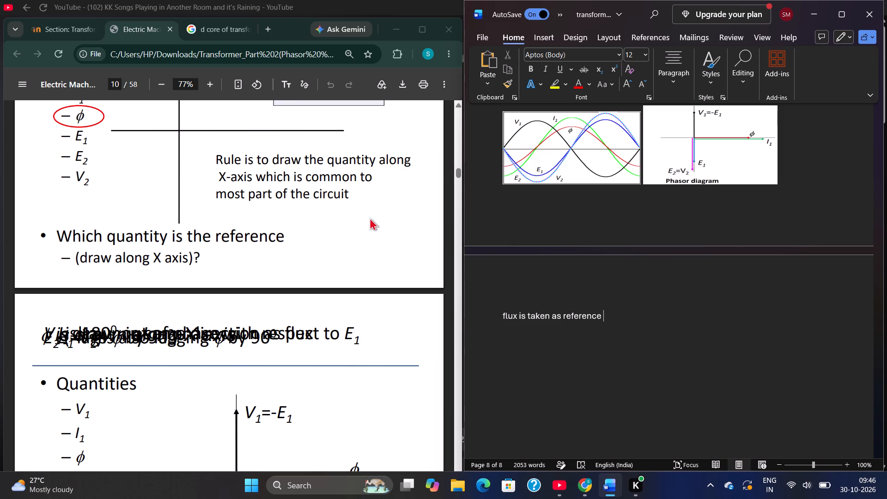
type("since its the most coo")
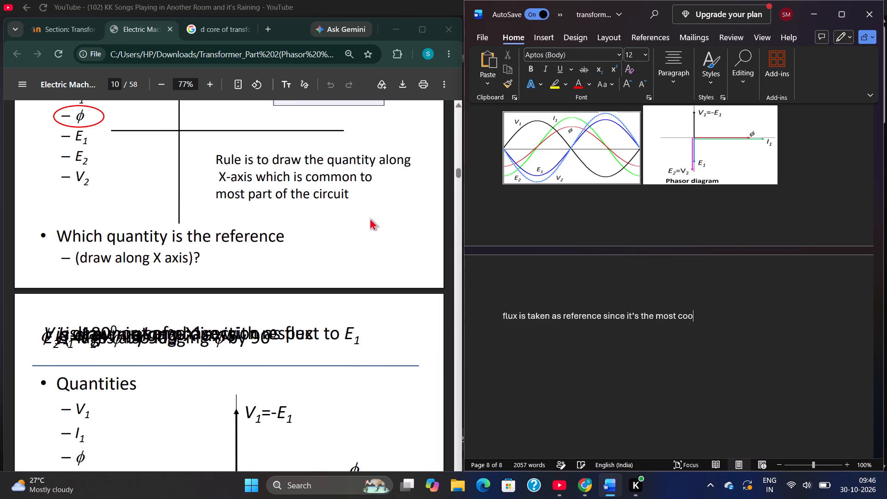
key("BackSpace")
type("mmon,")
Review PDF pages 8 to 11 on the signals, the reference quantity, the no-load phasor diagram and operation under load.
scroll(126, 200, "up", 4)
scroll(126, 200, "right", 1)
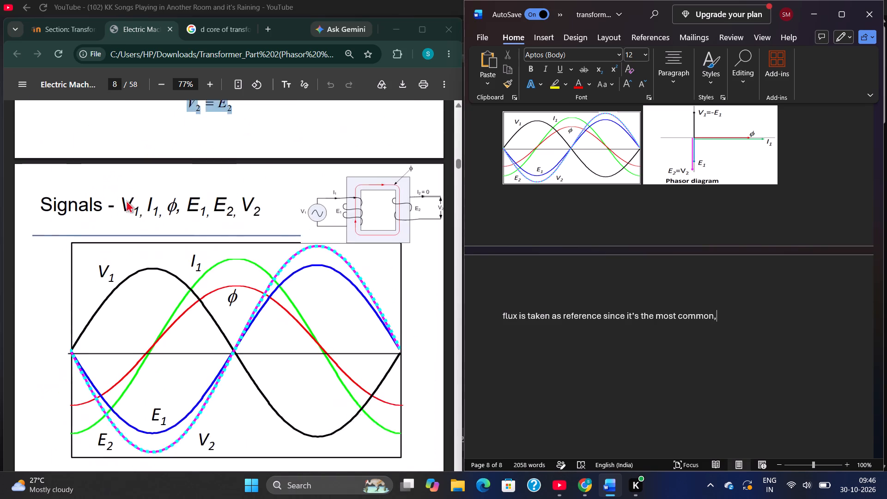
scroll(126, 200, "right", 1)
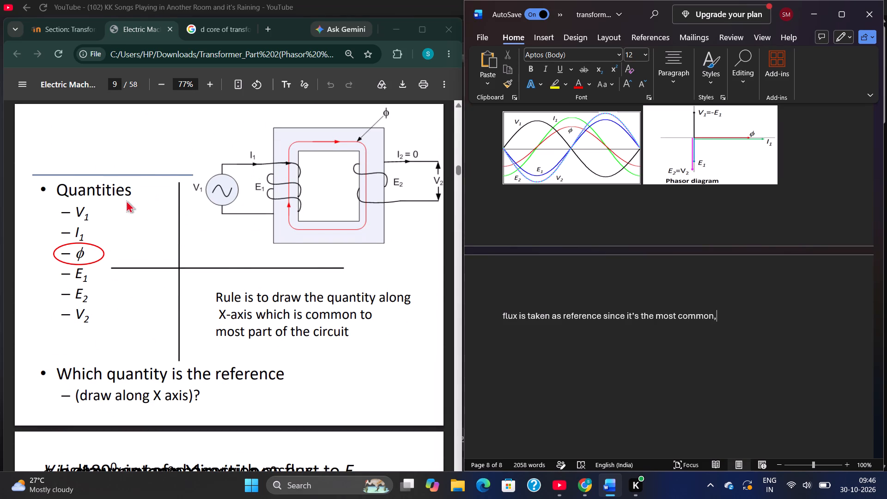
scroll(126, 200, "down", 2)
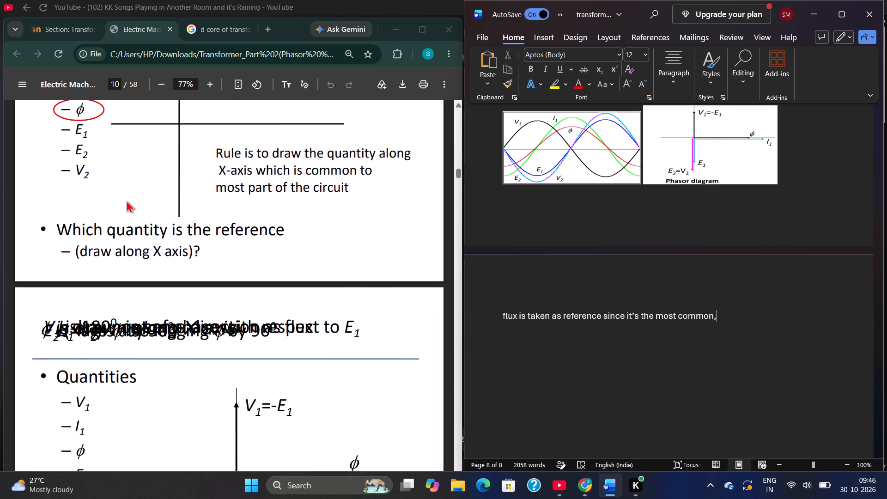
scroll(126, 200, "down", 4)
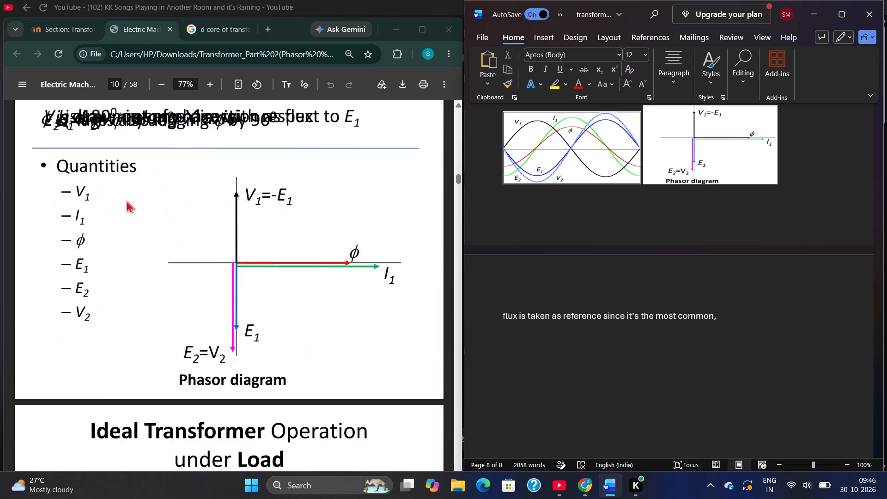
scroll(126, 200, "down", 1)
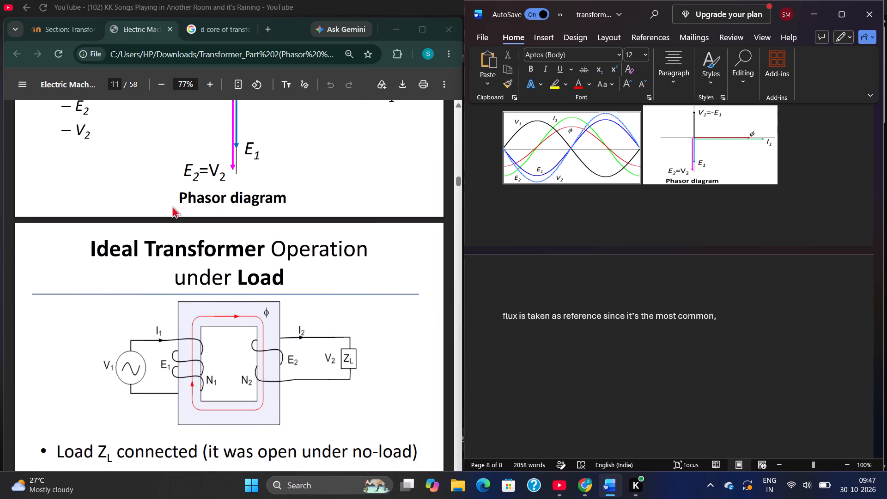
scroll(239, 269, "up", 7)
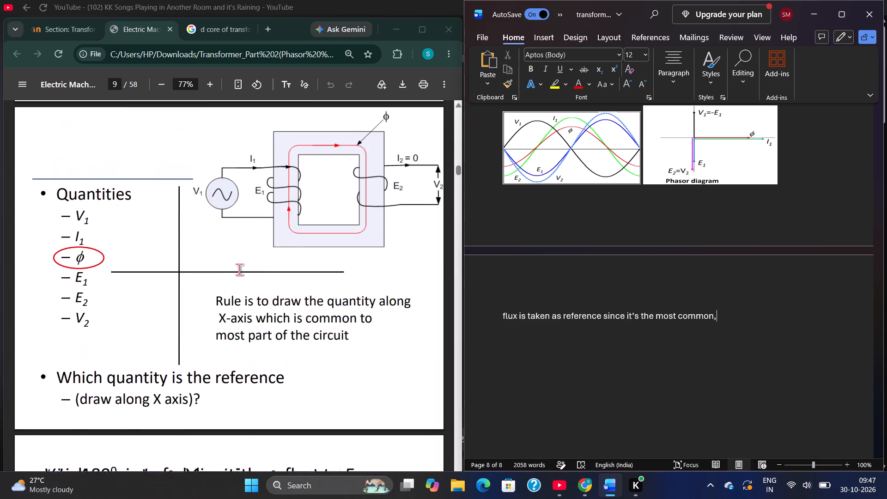
Copy the slide heading "Ideal Transformer Operation under No-Load" from page 2 of the lecture PDF.
scroll(239, 269, "up", 5)
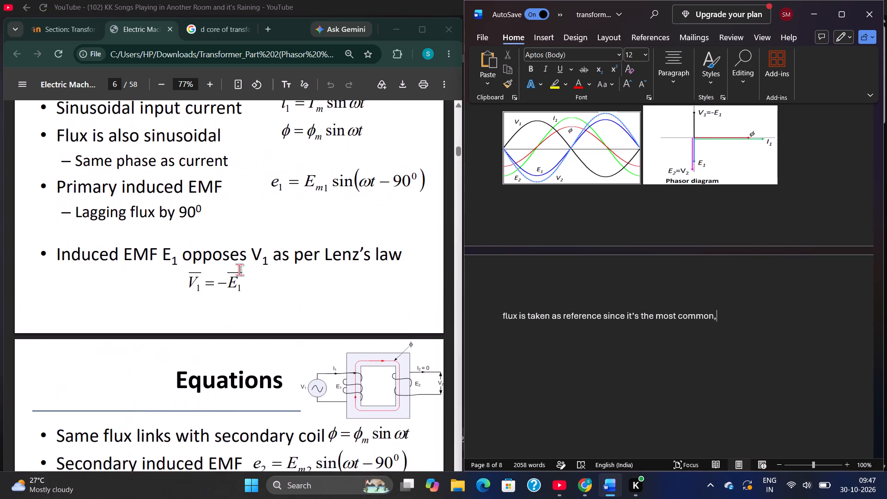
scroll(239, 269, "down", 2)
scroll(239, 269, "up", 5)
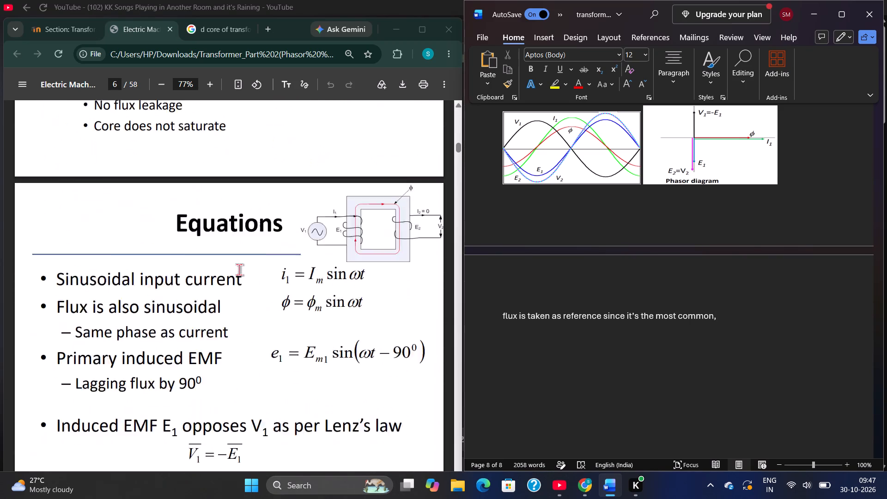
scroll(239, 269, "up", 4)
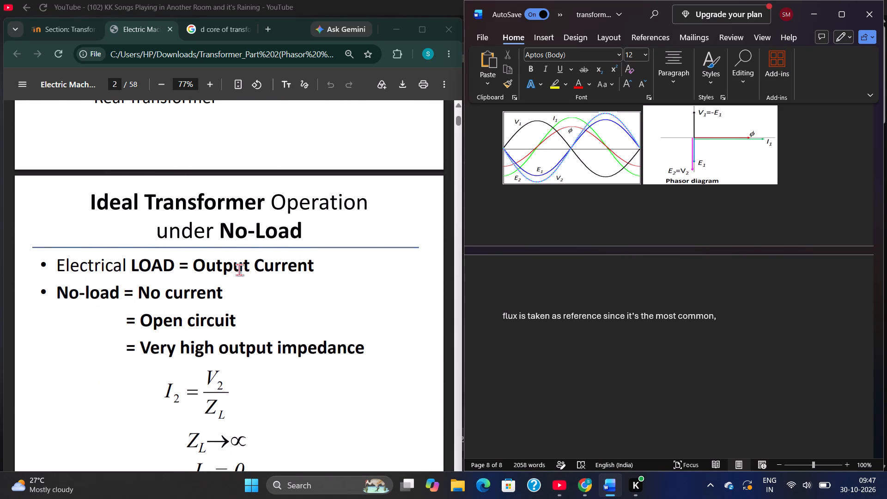
left_click_drag(90, 203, 324, 220)
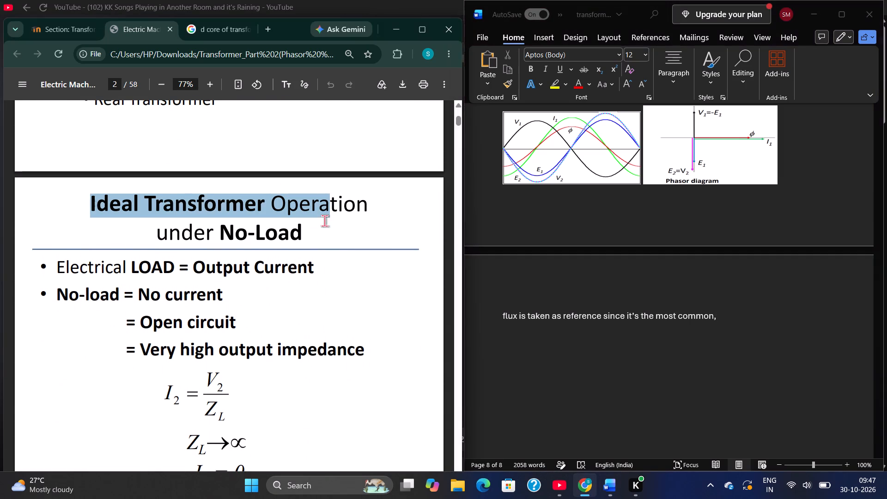
left_click_drag(324, 220, 332, 221)
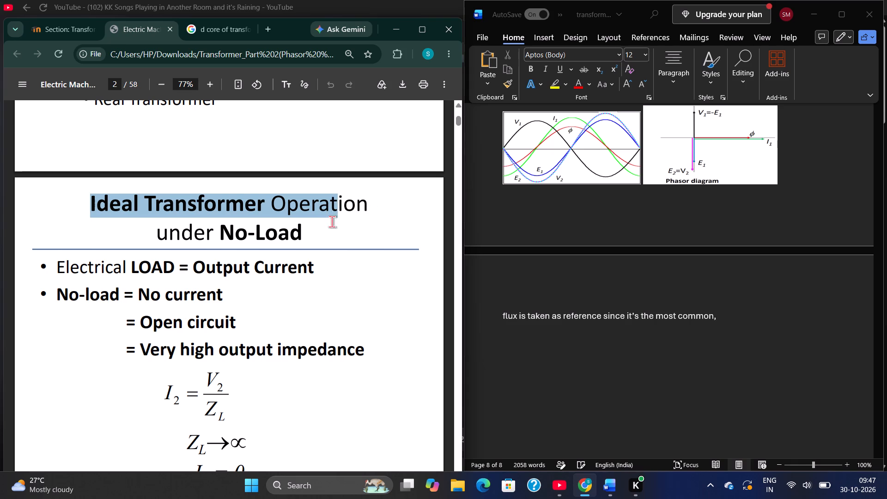
left_click_drag(332, 221, 299, 239)
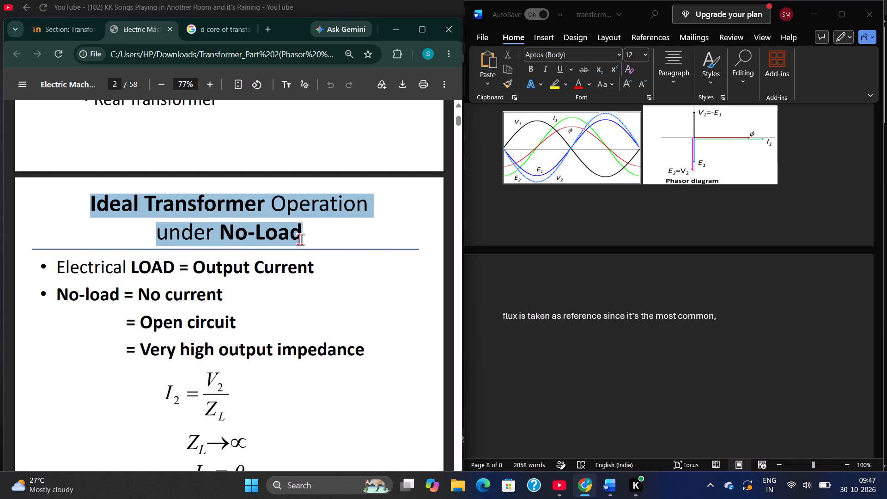
key("ctrl+c")
Insert the copied no-load heading right after "Ans:" in question 7, with "Electrical LOAD = Output Current" moved to its own line.
scroll(644, 216, "up", 1)
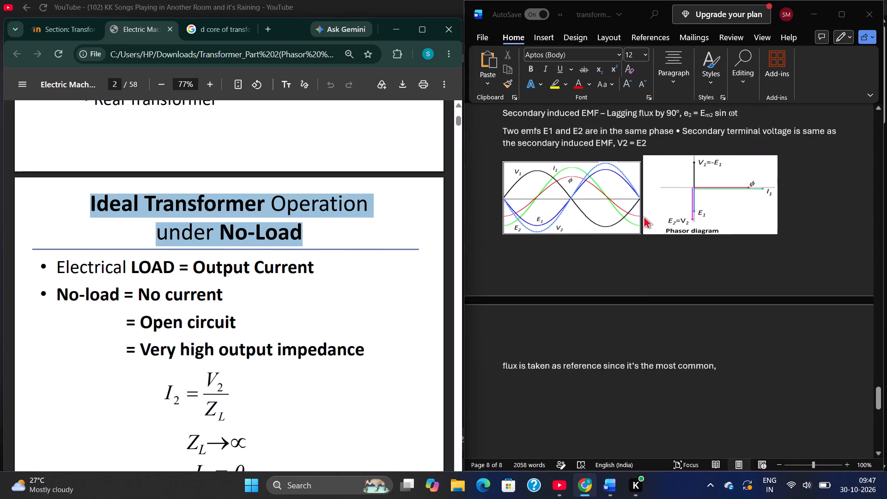
scroll(644, 216, "up", 2)
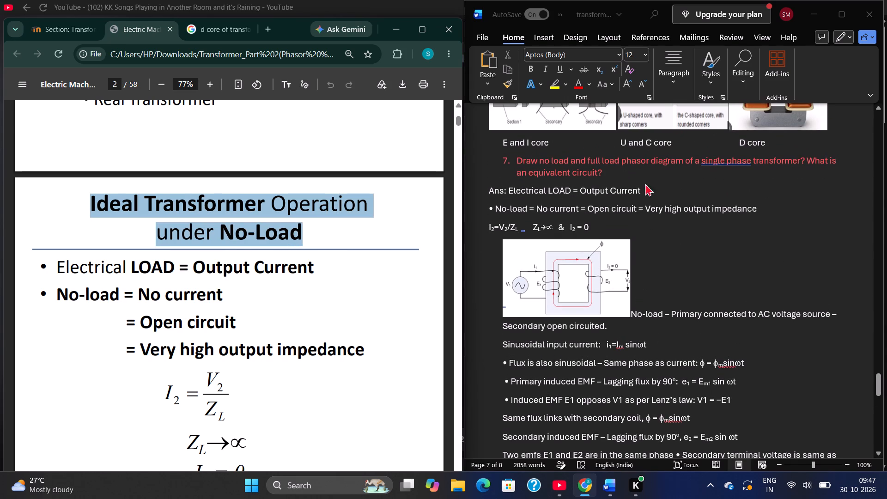
left_click(507, 186)
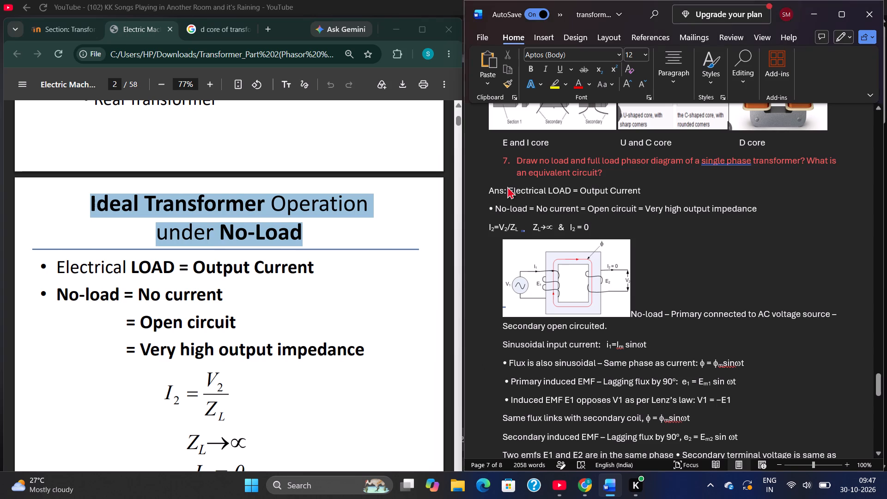
left_click(507, 190)
key("ctrl+v")
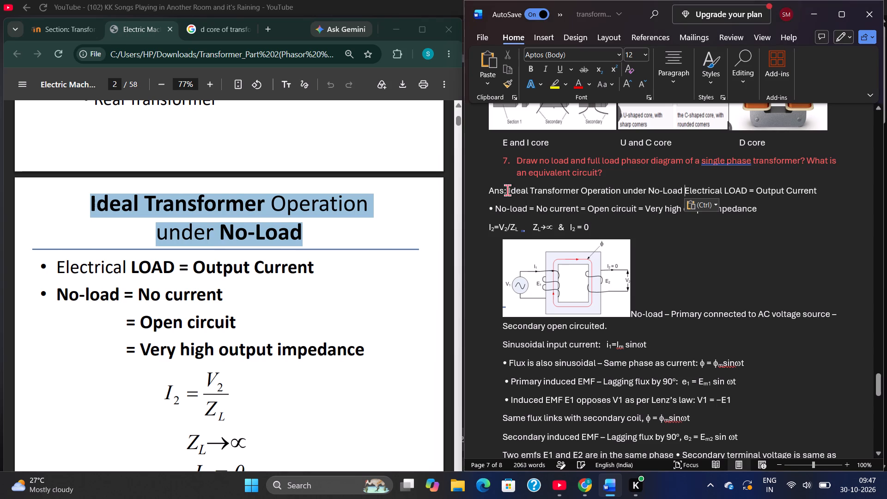
key("Return")
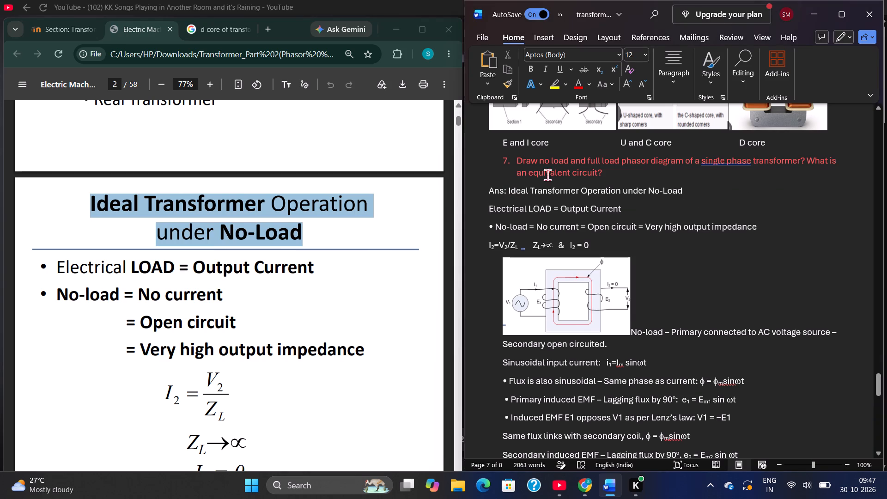
Make the heading "Ideal Transformer Operation under No-Load" bold and underlined.
left_click_drag(508, 189, 686, 190)
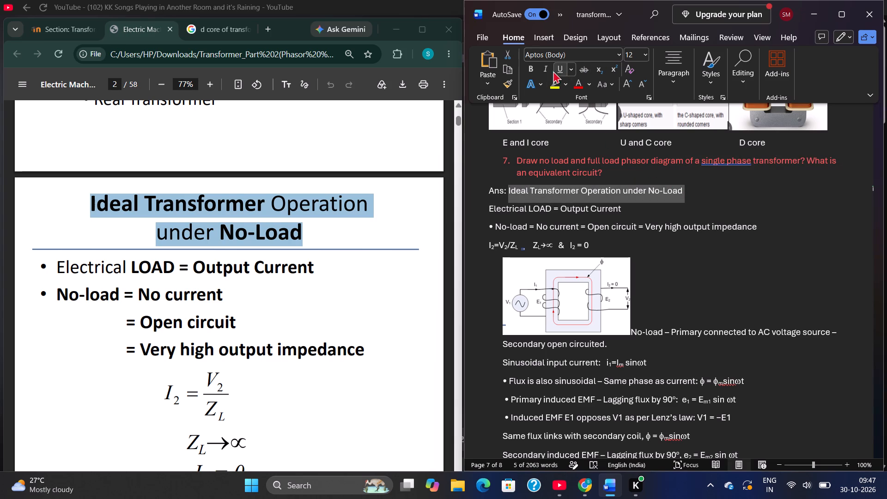
left_click(535, 72)
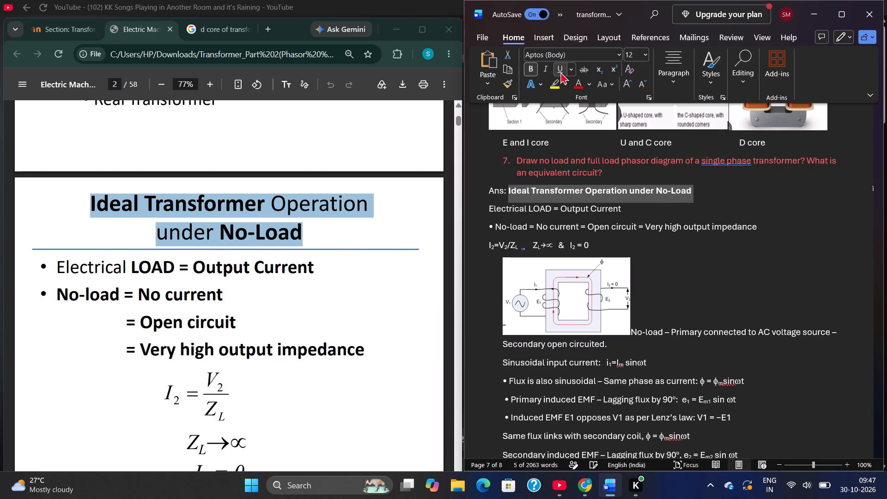
left_click(561, 72)
left_click(700, 195)
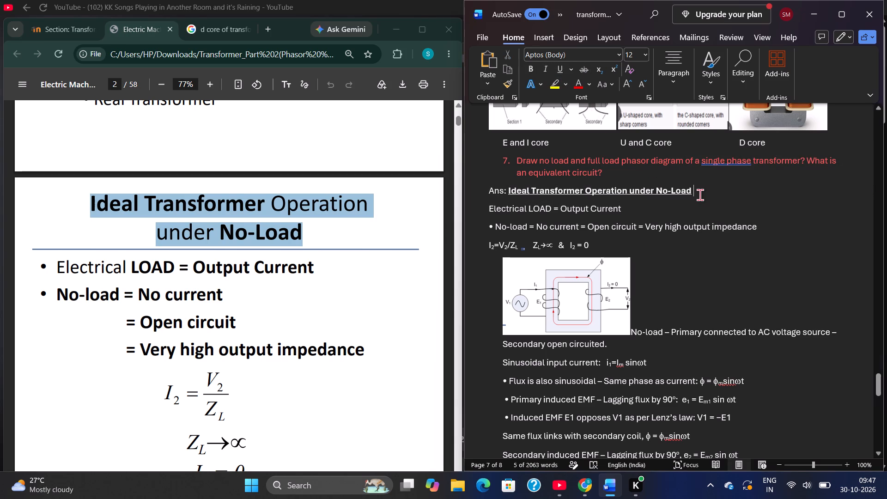
Copy the heading "Ideal Transformer Operation under Load" from PDF page 11 onto a line below the flux reference sentence in Word.
scroll(654, 294, "down", 8)
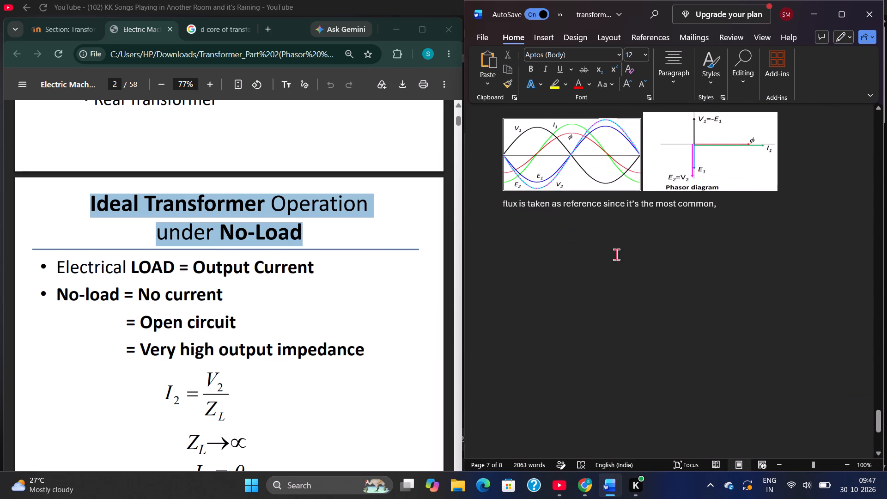
left_click(557, 242)
scroll(294, 269, "down", 2)
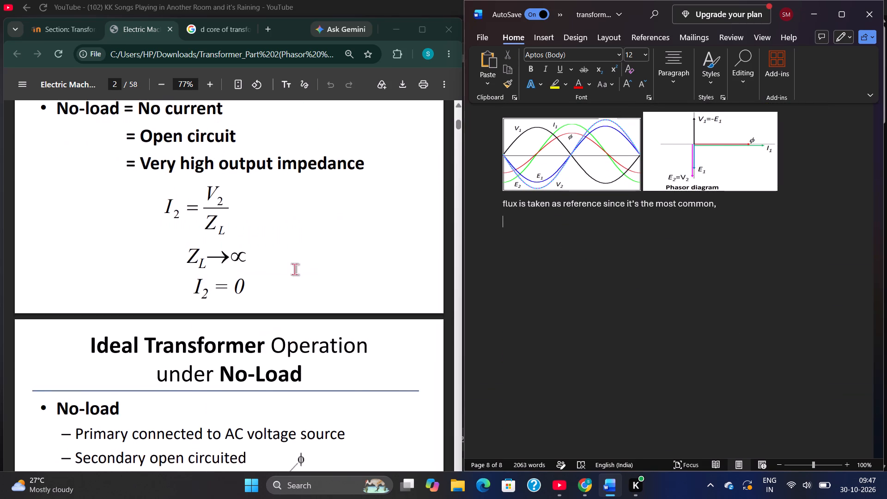
scroll(294, 269, "down", 12)
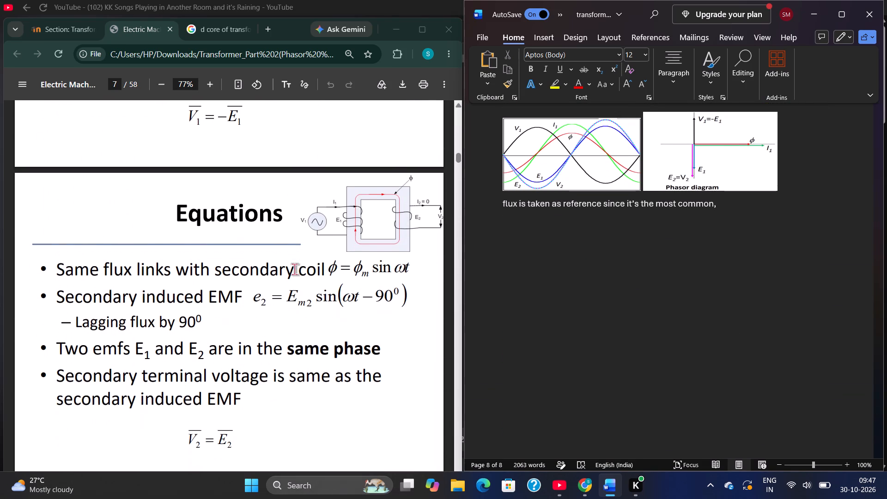
scroll(294, 269, "down", 5)
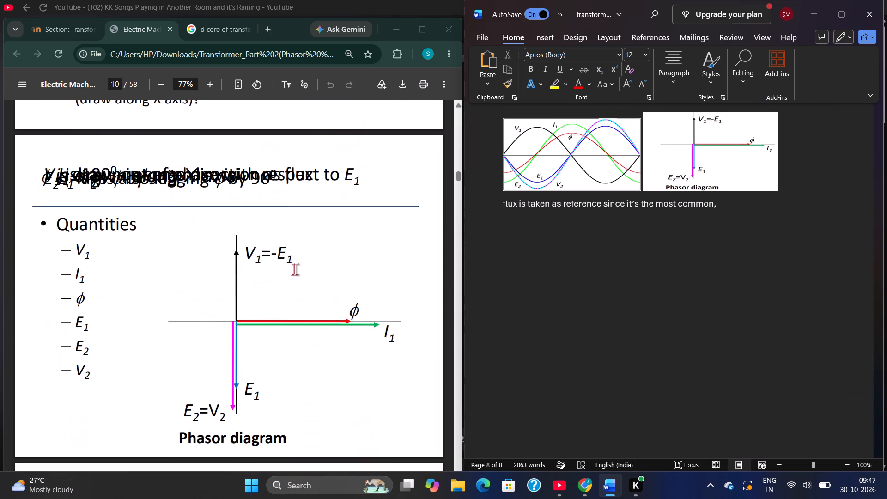
scroll(294, 269, "down", 3)
scroll(294, 269, "up", 2)
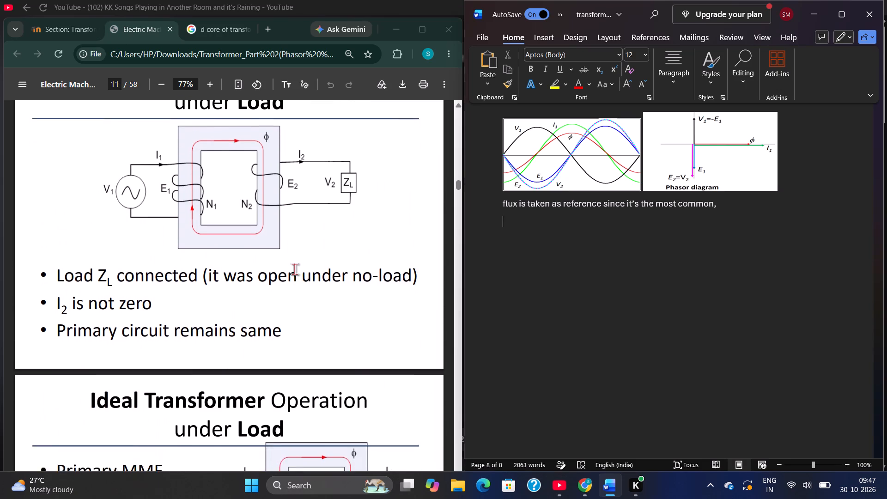
scroll(294, 269, "up", 2)
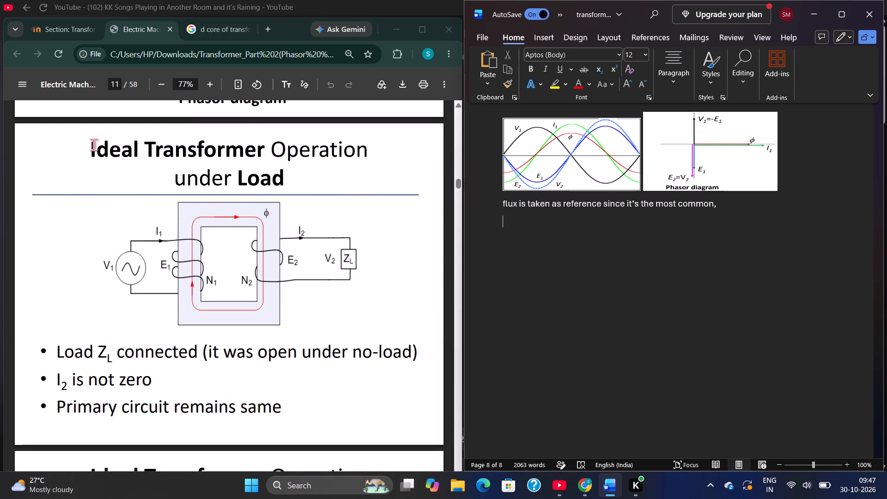
left_click_drag(88, 147, 306, 184)
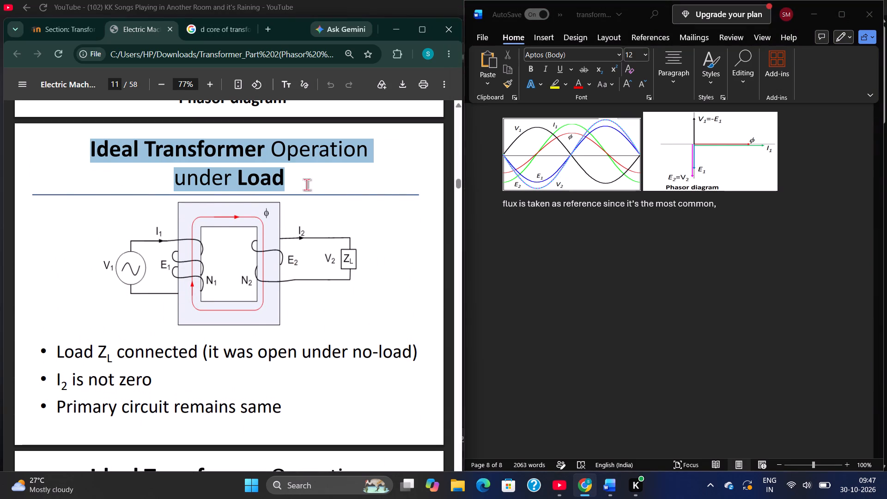
left_click_drag(306, 184, 307, 184)
key("ctrl+v")
key("ctrl+c")
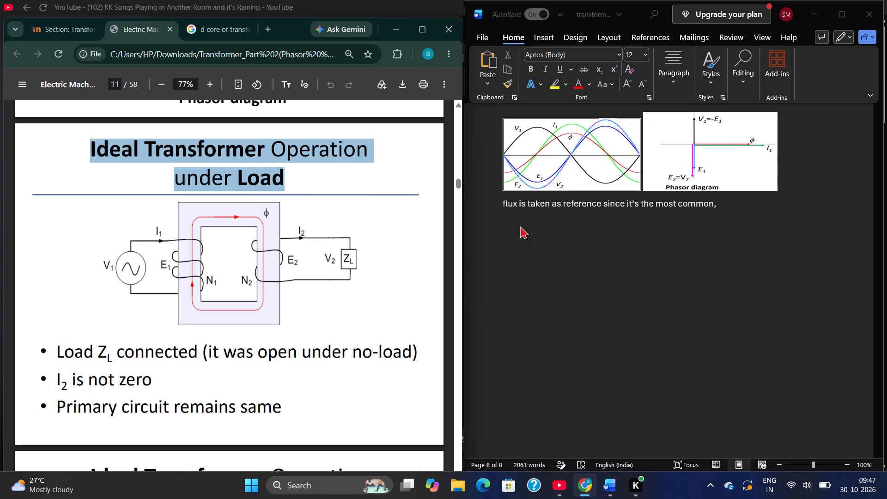
left_click(520, 226)
key("ctrl+v")
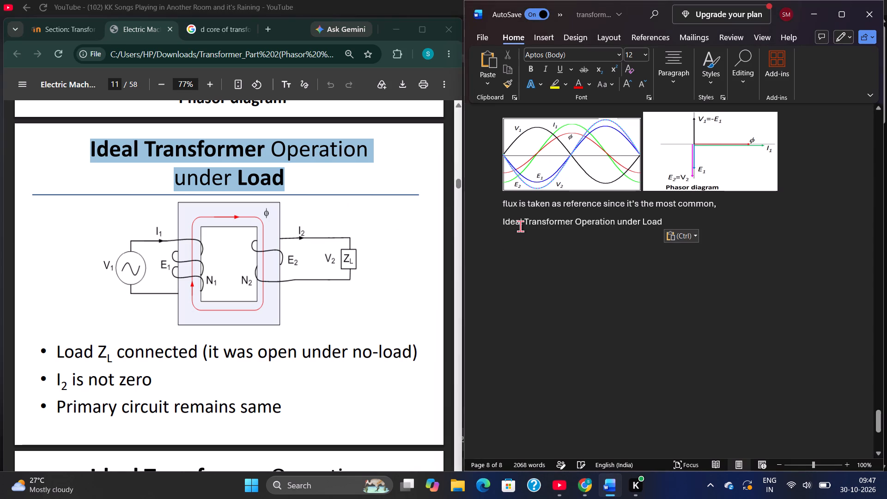
Make the heading "Ideal Transformer Operation under Load" bold and underlined.
left_click_drag(503, 221, 704, 219)
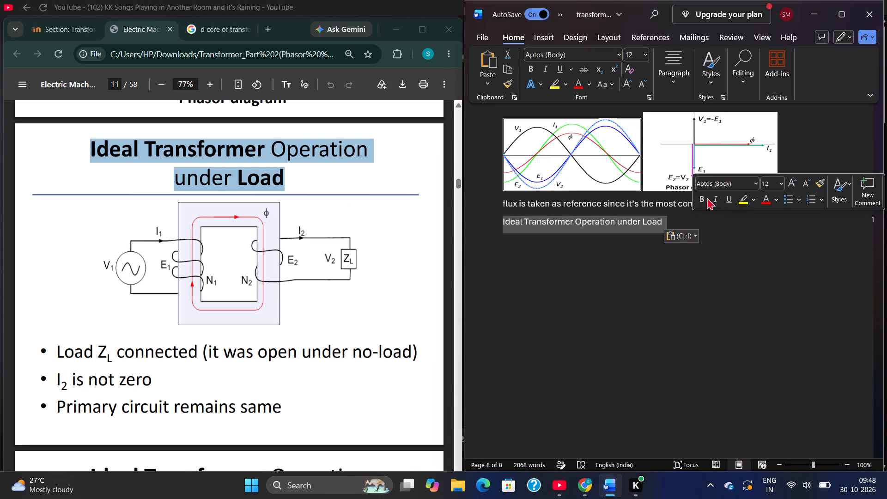
left_click(706, 197)
left_click(727, 199)
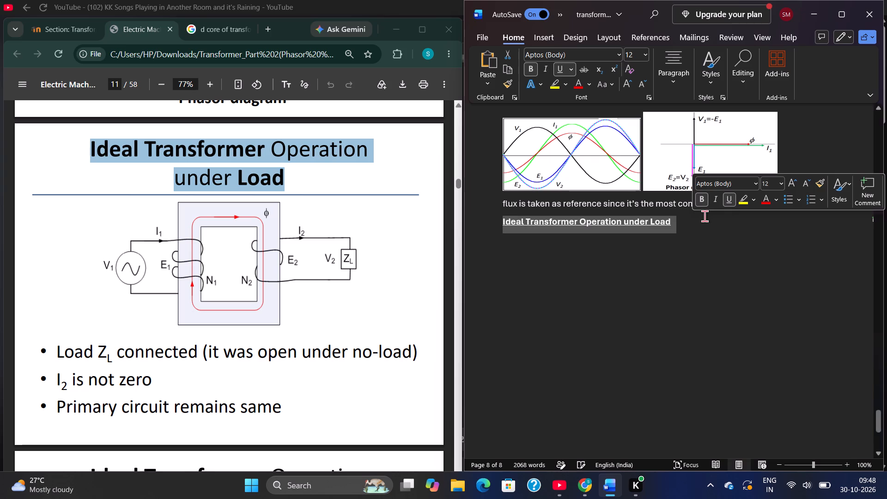
Start a new line below the "under Load" heading with bold and underline turned off.
left_click(692, 224)
key("Return")
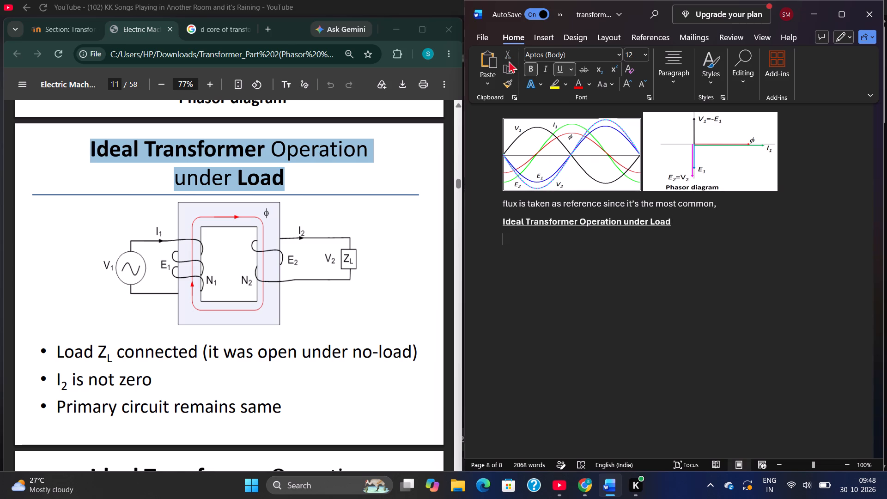
left_click(528, 70)
left_click(563, 73)
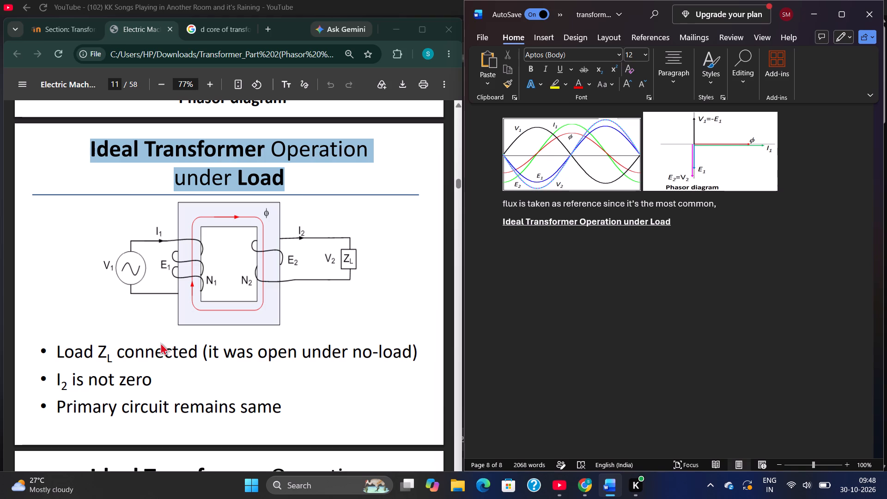
Look over the no-load text, the two pictures and the "under Load" heading at the end of the Word answer.
scroll(584, 315, "up", 4)
scroll(584, 315, "down", 4)
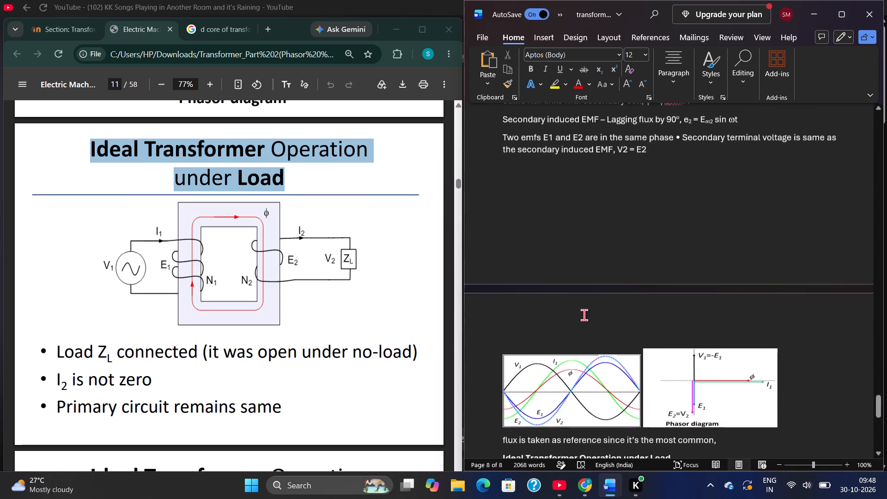
scroll(584, 315, "down", 3)
scroll(584, 315, "up", 3)
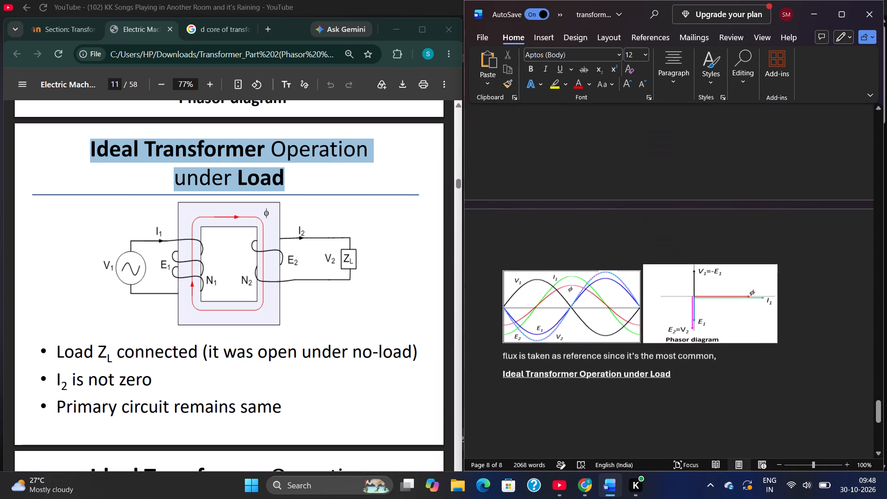
scroll(584, 315, "down", 1)
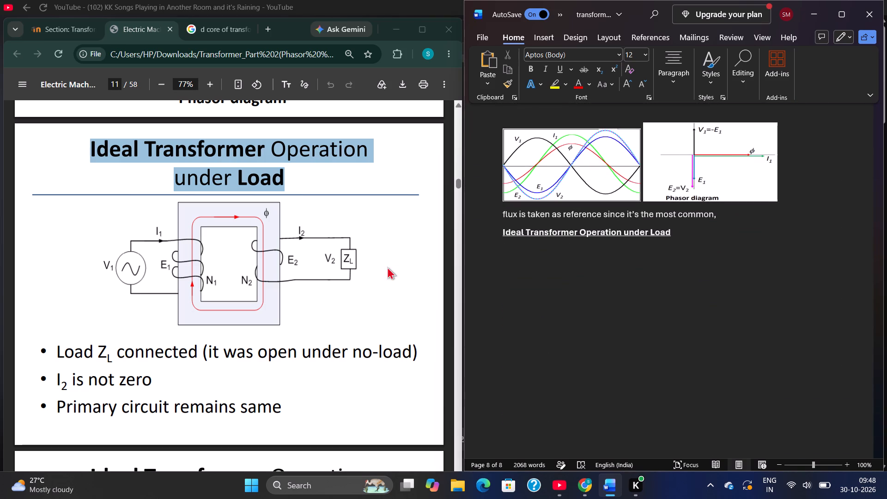
Capture a screenshot of the loaded ideal transformer circuit figure with load ZL on PDF page 11.
key("shift+super+s")
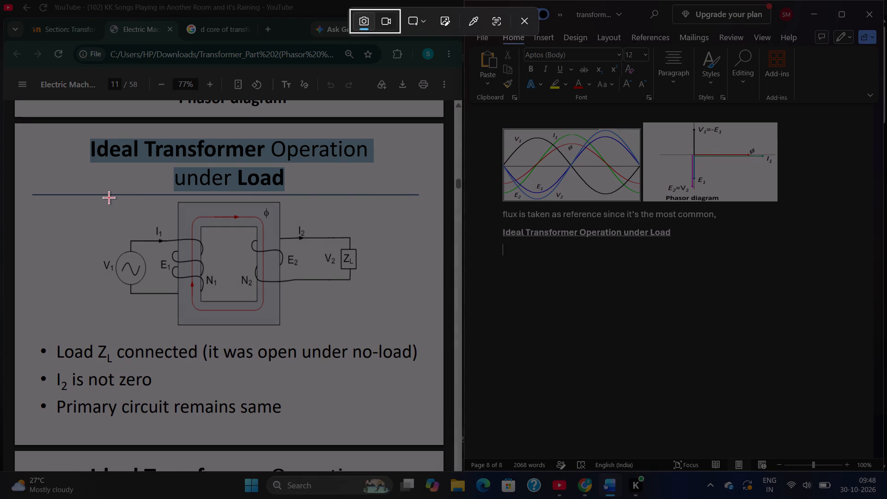
left_click_drag(91, 197, 364, 319)
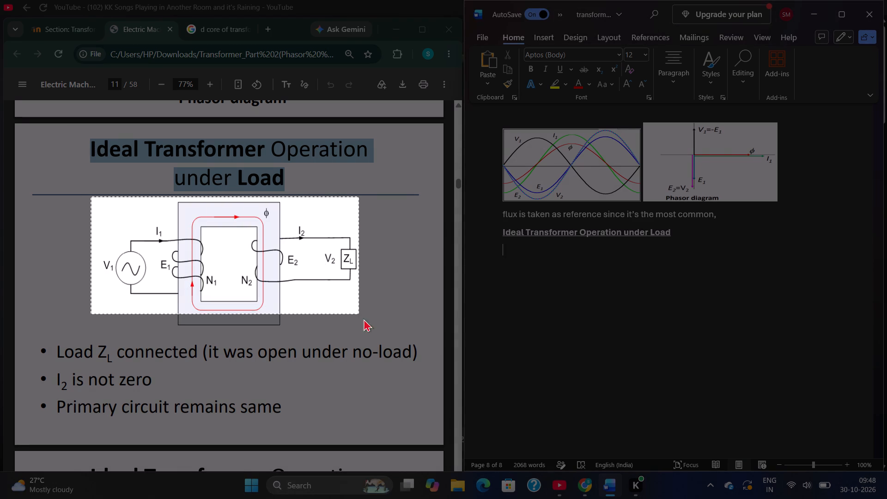
left_click_drag(364, 319, 369, 330)
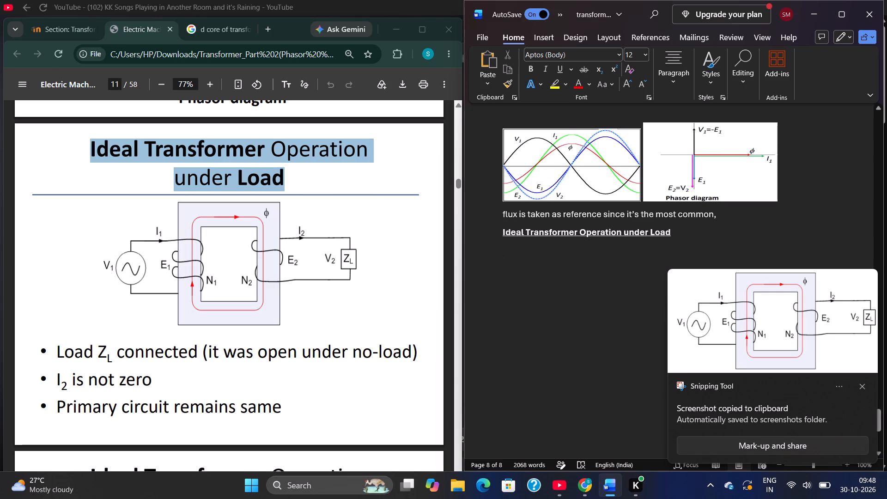
left_click(547, 39)
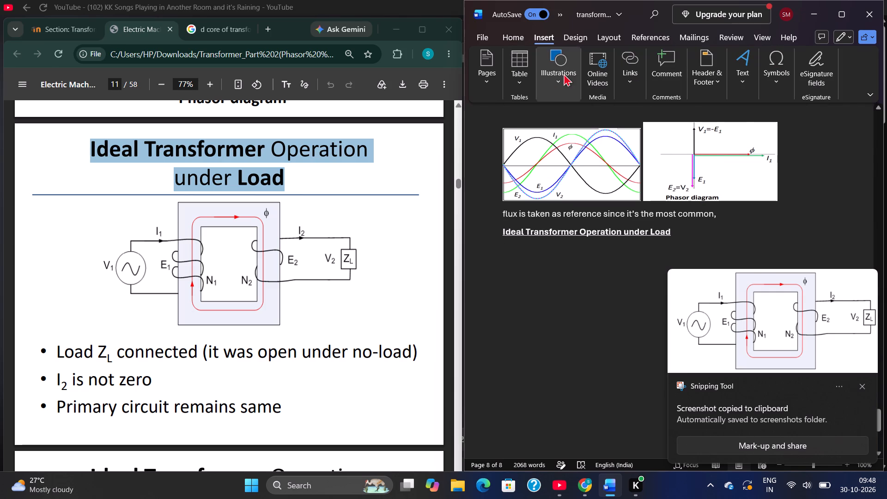
left_click(564, 73)
left_click(553, 108)
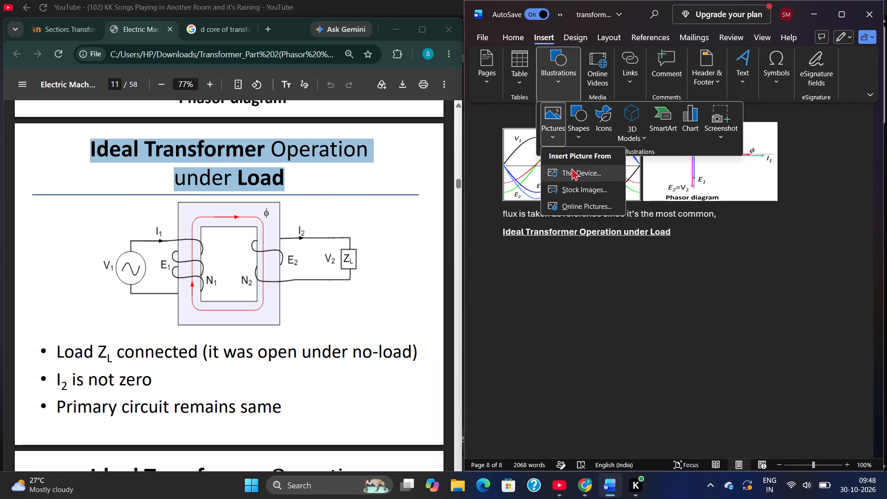
left_click(571, 168)
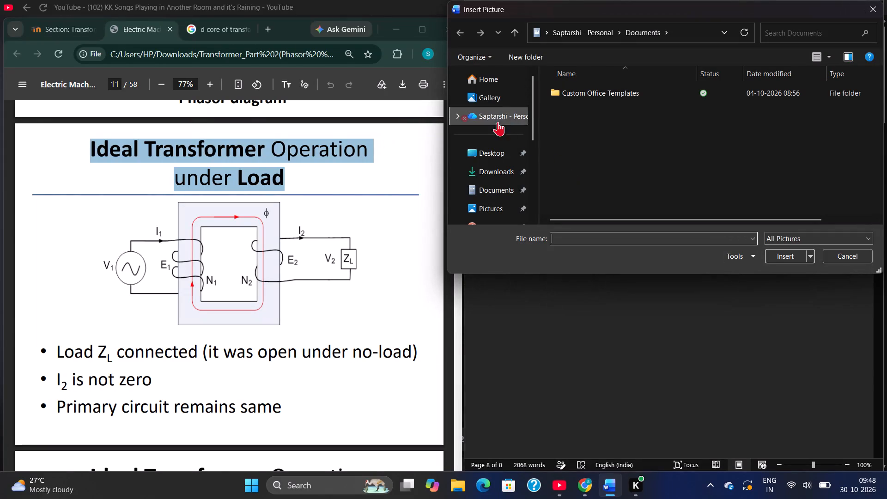
left_click(510, 91)
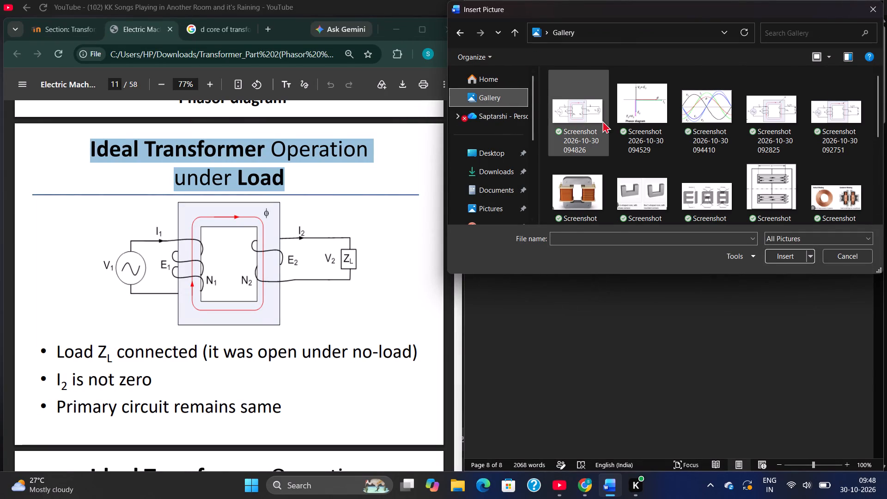
left_click(602, 121)
left_click(779, 261)
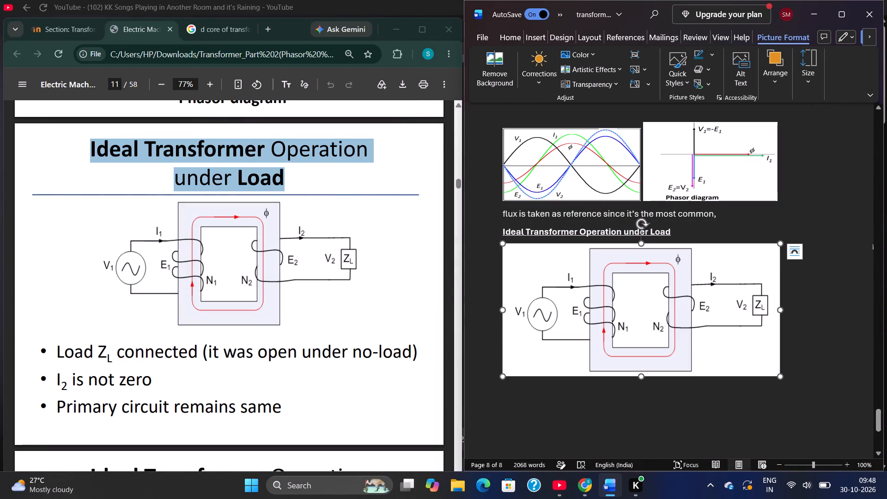
Shrink the loaded transformer circuit picture to about two-thirds of its width and three-quarters of its height.
left_click_drag(779, 310, 724, 310)
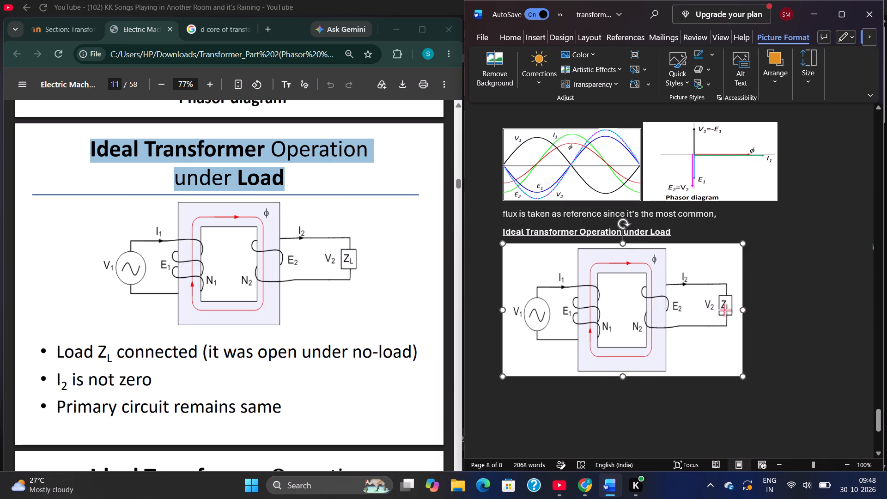
left_click_drag(724, 310, 690, 321)
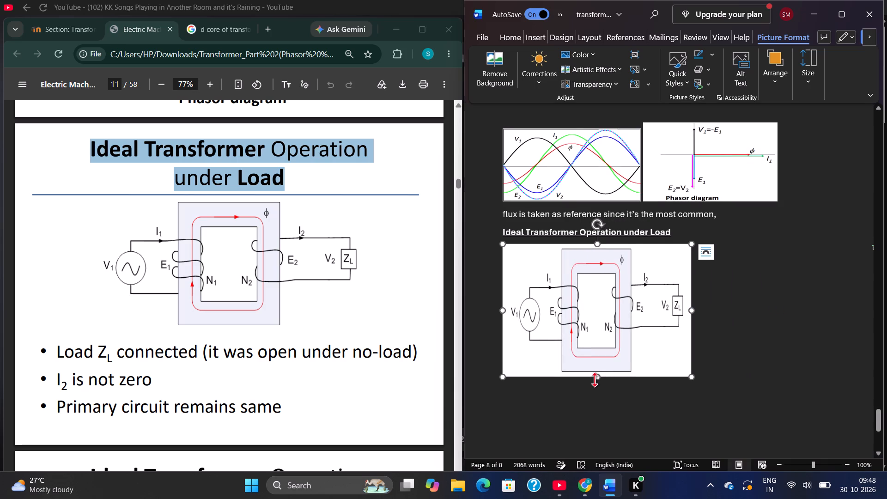
left_click_drag(595, 379, 598, 336)
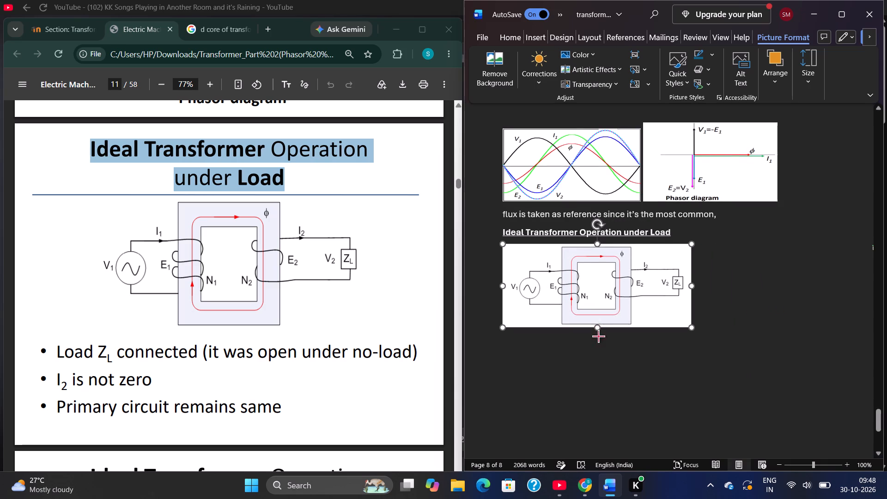
left_click_drag(598, 336, 597, 342)
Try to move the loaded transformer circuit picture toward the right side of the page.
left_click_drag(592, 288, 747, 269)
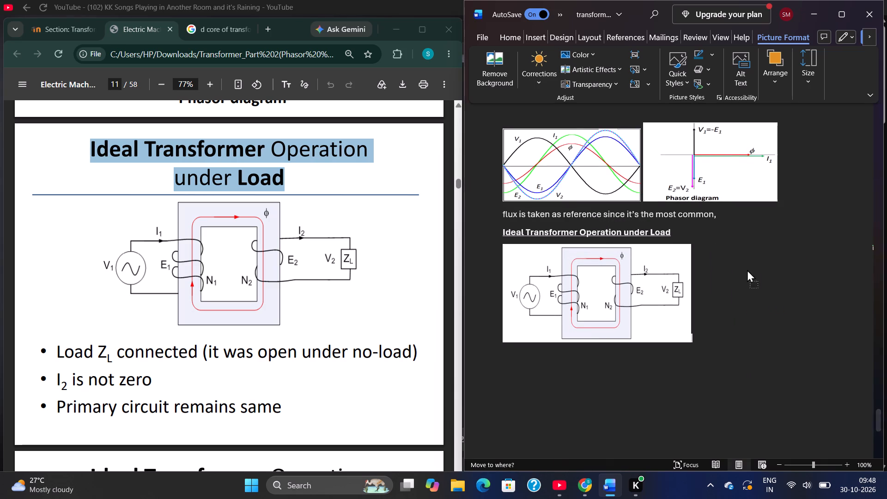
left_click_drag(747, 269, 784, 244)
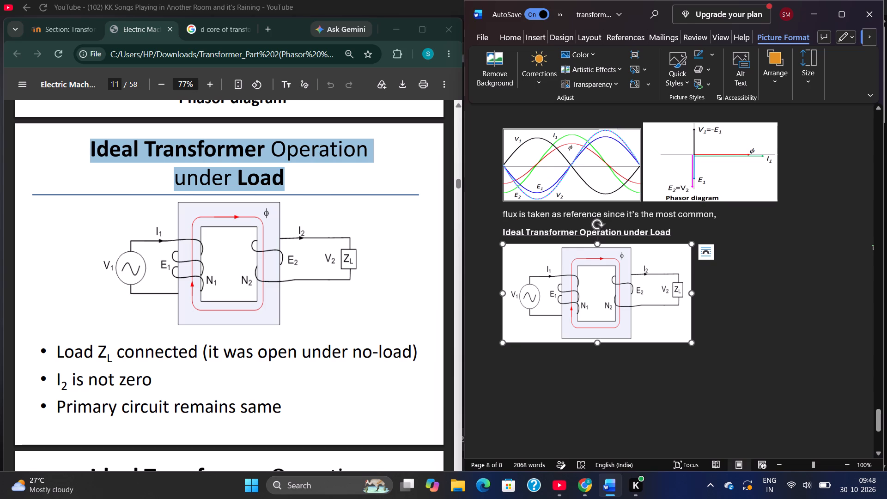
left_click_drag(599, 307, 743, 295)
Try to shift the loaded transformer circuit picture along its line by adding a few spaces in front of it.
left_click(497, 266)
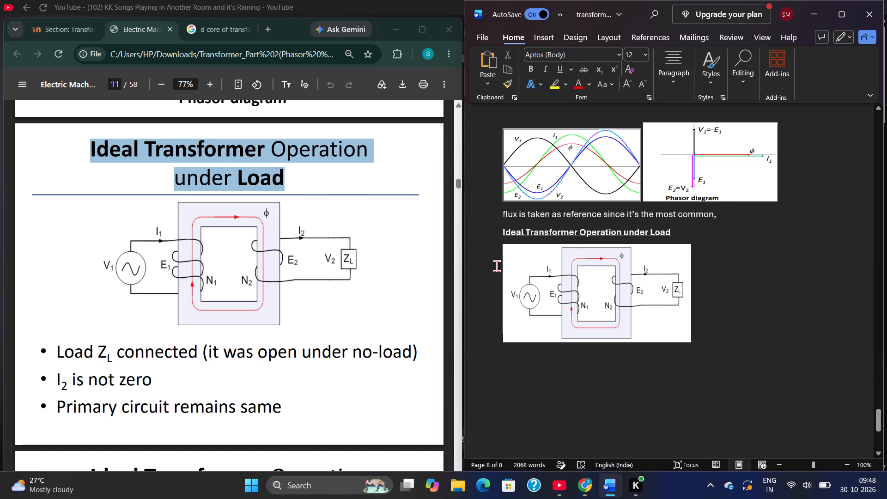
key("space")
key("space")
key("space")
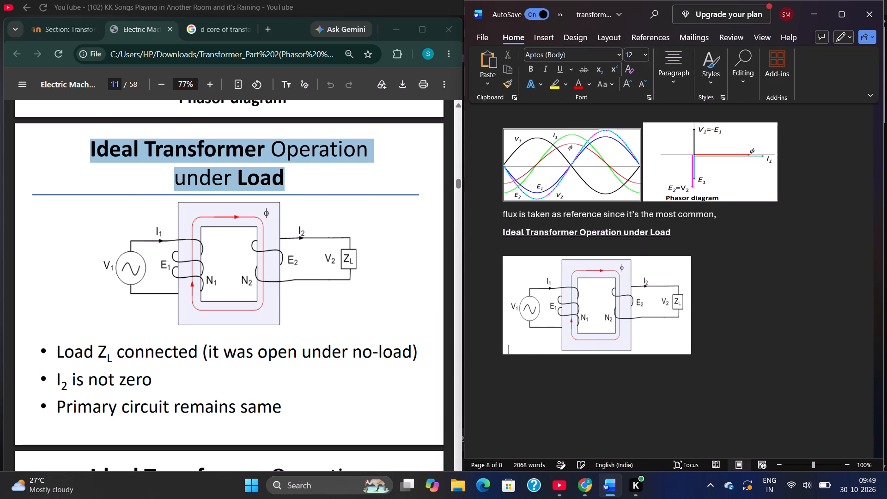
key("space")
key("BackSpace")
key("BackSpace")
key("Up")
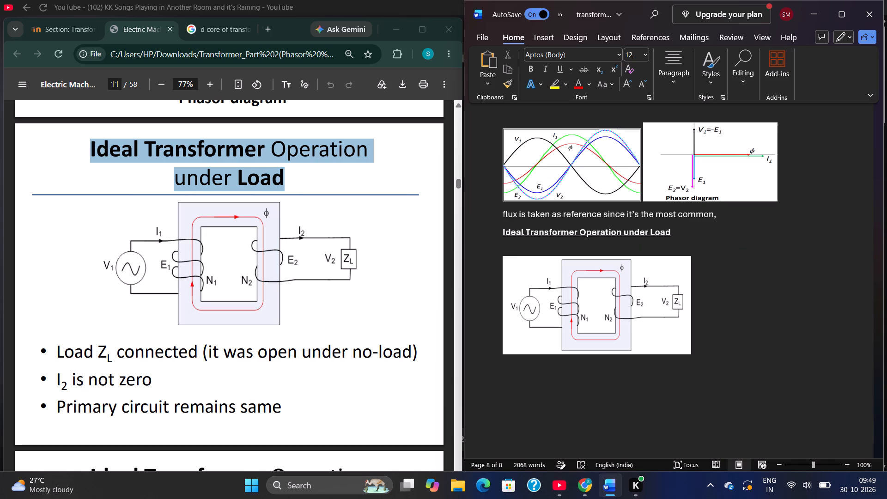
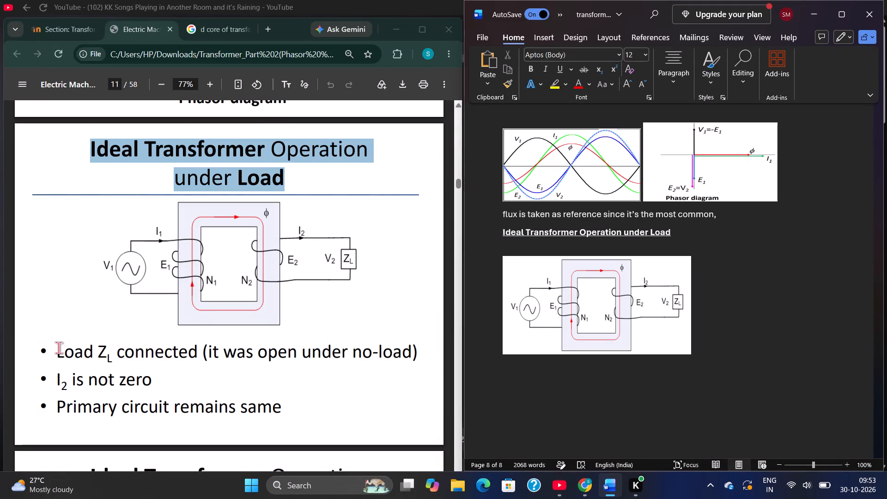
Copy the three bullets from "Load ZL connected" to "Primary circuit remains same" from the PDF and paste them below the Word heading "Ideal Transformer Operation under Load".
left_click_drag(58, 347, 276, 412)
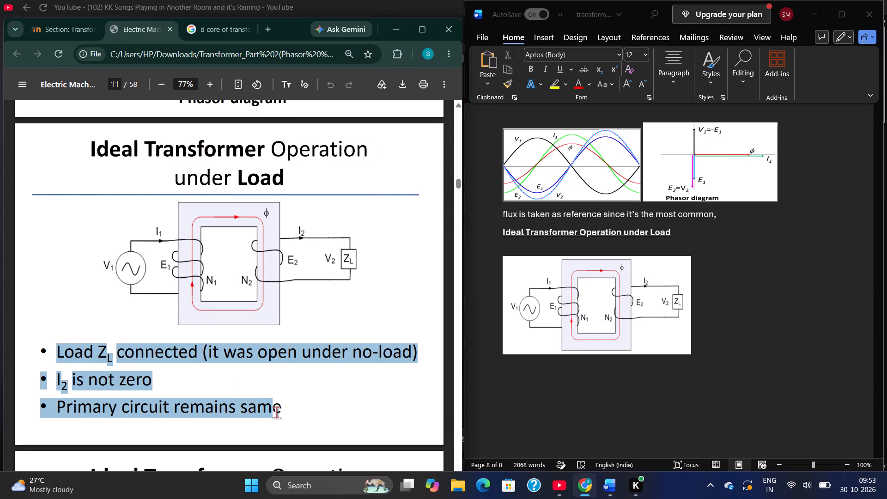
left_click(286, 412)
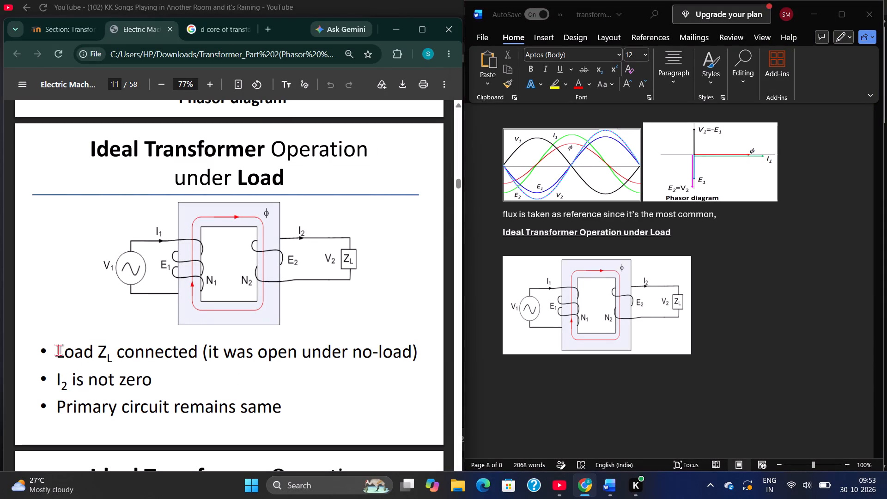
left_click_drag(58, 350, 285, 406)
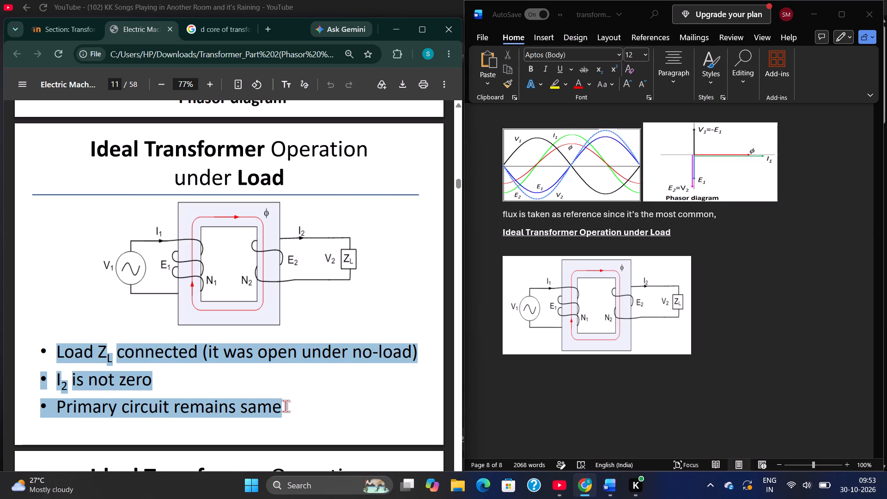
key("ctrl+c")
left_click(513, 244)
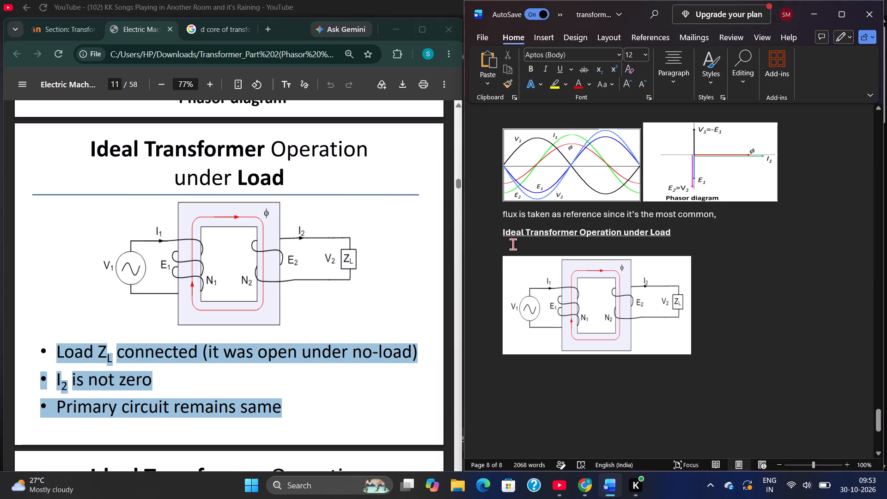
key("ctrl+v")
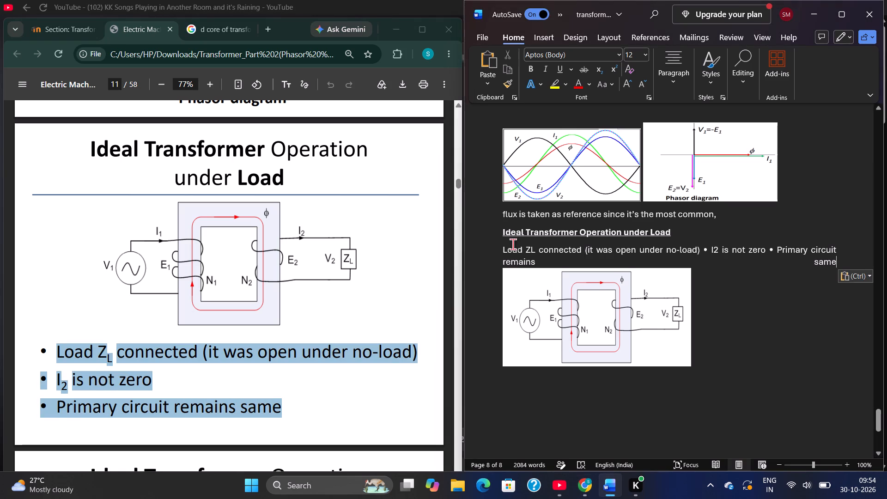
left_click(541, 266)
key("space")
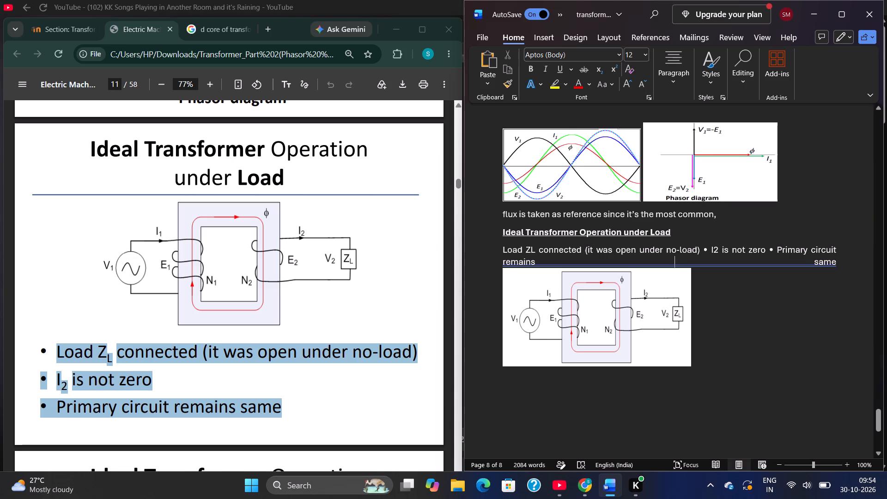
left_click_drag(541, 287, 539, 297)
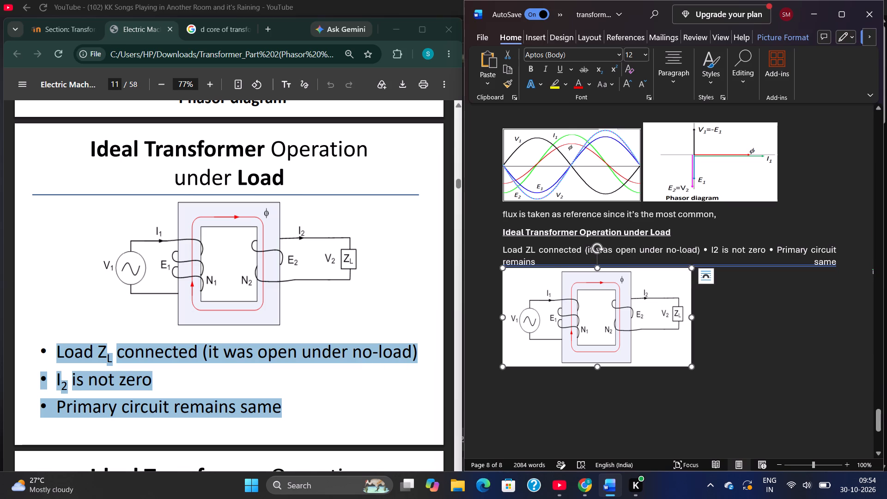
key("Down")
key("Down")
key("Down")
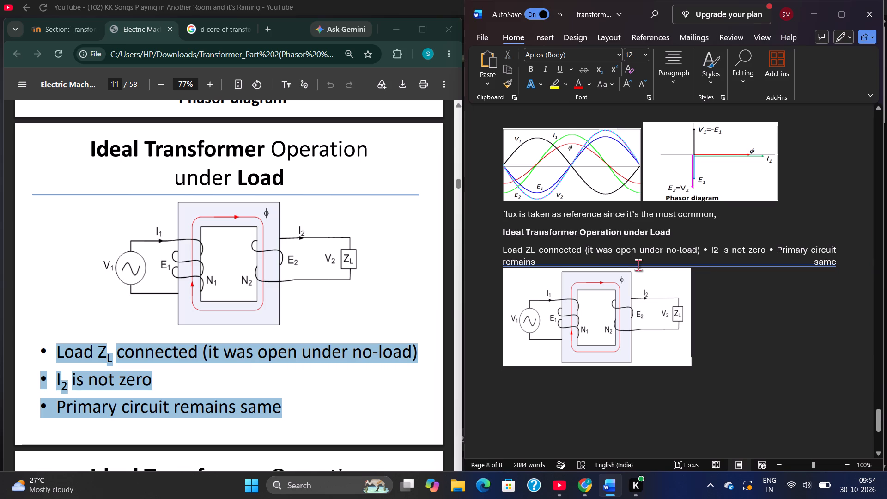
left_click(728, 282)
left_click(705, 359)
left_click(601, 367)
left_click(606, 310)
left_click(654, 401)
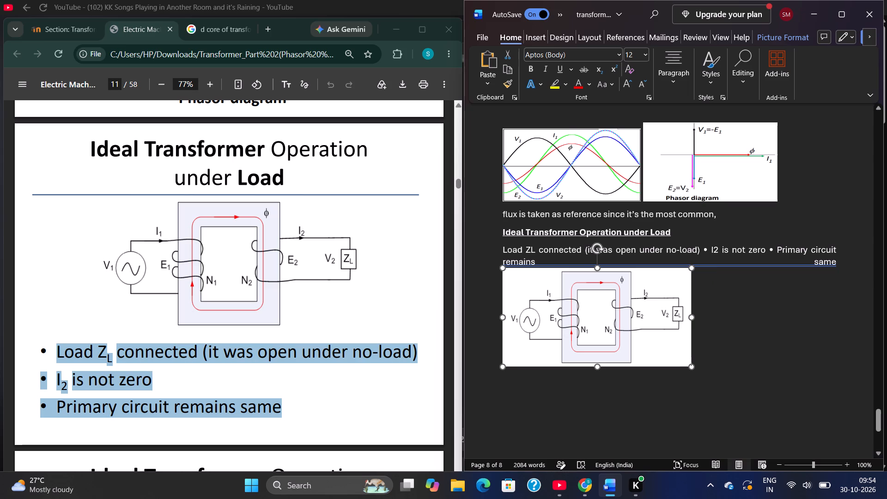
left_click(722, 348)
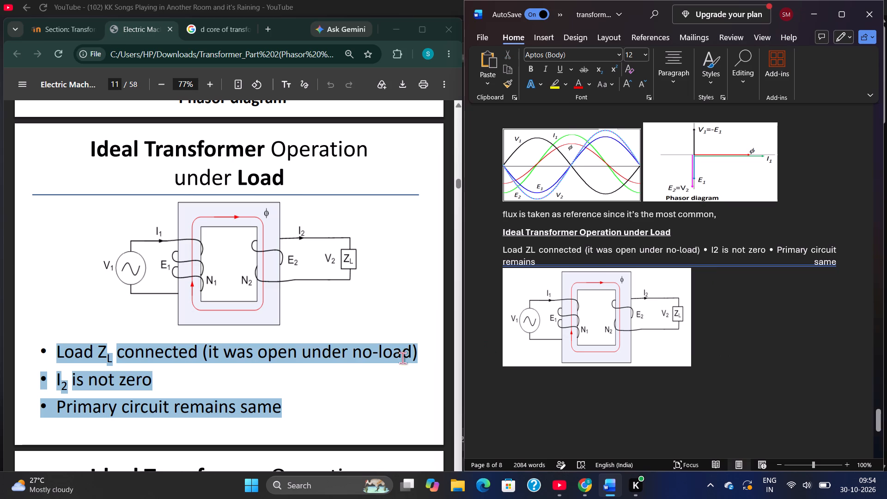
Copy the Primary MMF I1N1 and Secondary MMF I2N2 bullets from PDF slide 12 and paste them right after the circuit picture in Word.
scroll(339, 362, "down", 4)
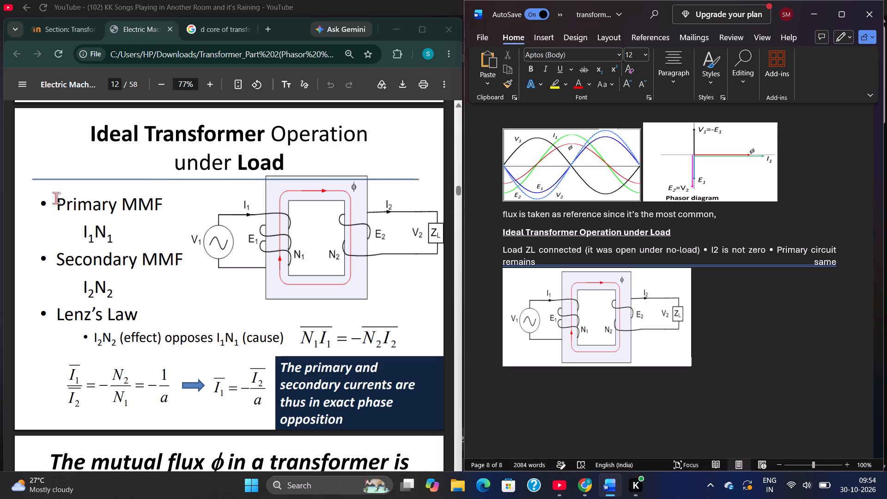
left_click_drag(55, 198, 150, 337)
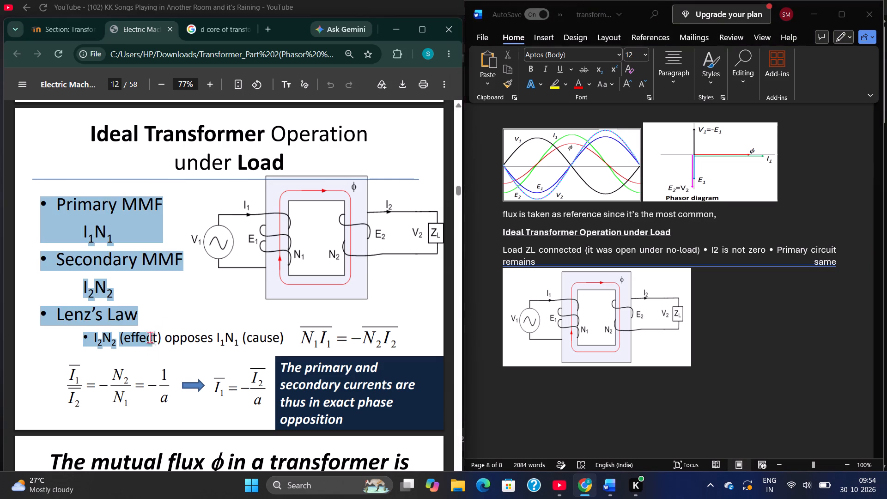
left_click_drag(150, 337, 112, 289)
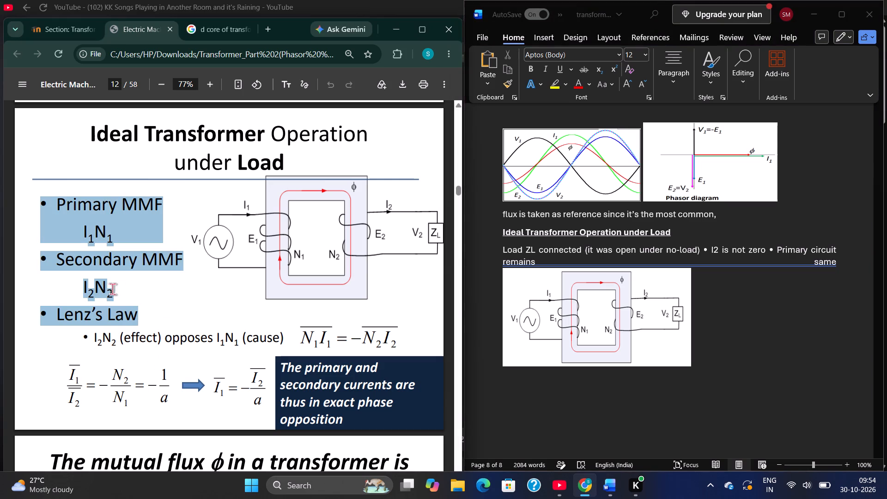
left_click_drag(112, 289, 125, 289)
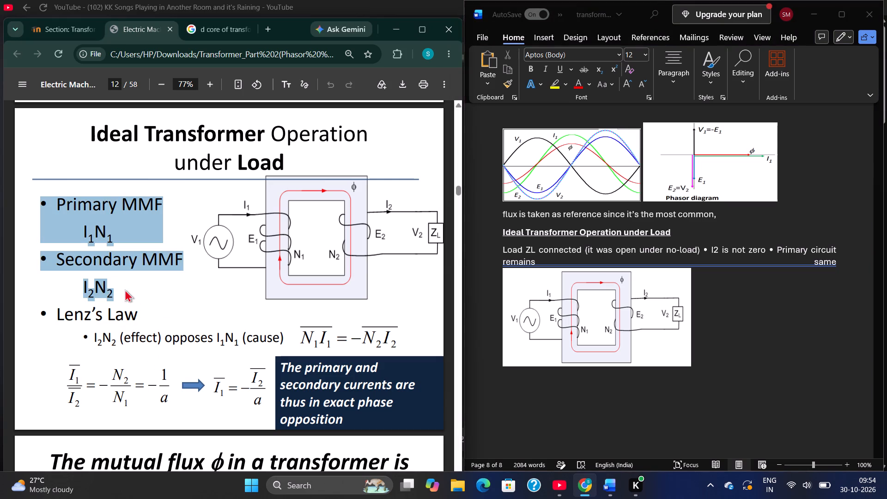
key("ctrl+c")
left_click(703, 357)
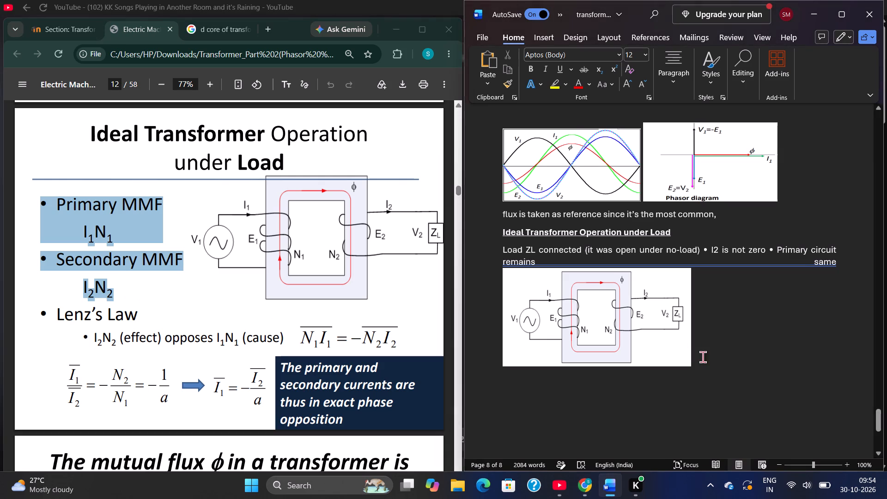
key("ctrl+v")
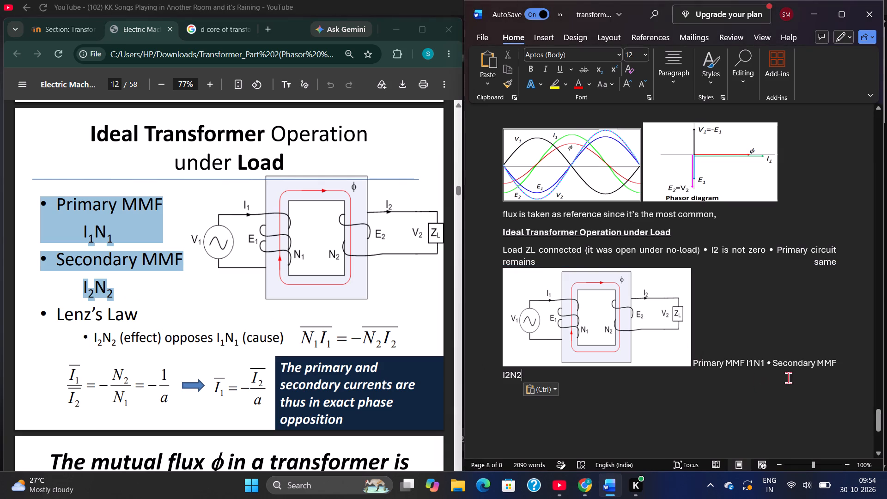
Add a colon between "Primary MMF" and I1N1, and move the Secondary MMF bullet onto its own line.
left_click(746, 363)
key("shift+colon")
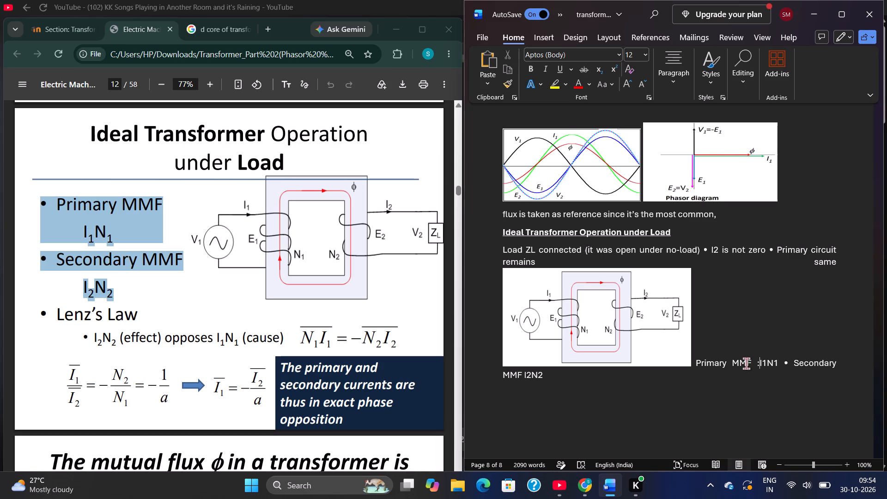
key("Right")
key("Right")
key("Right")
key("Right")
key("Right")
key("Return")
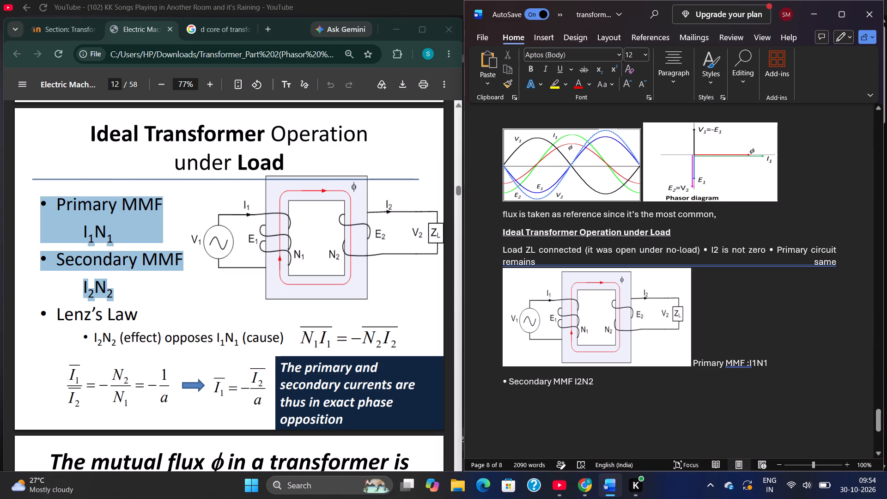
Add a colon after "Secondary MMF" and place the cursor at the end of that line.
key("Right")
key("Right")
key("Right")
key("Right")
key("Right")
key("Right")
key("Right")
key("Right")
key("Right")
key("Right")
key("Right")
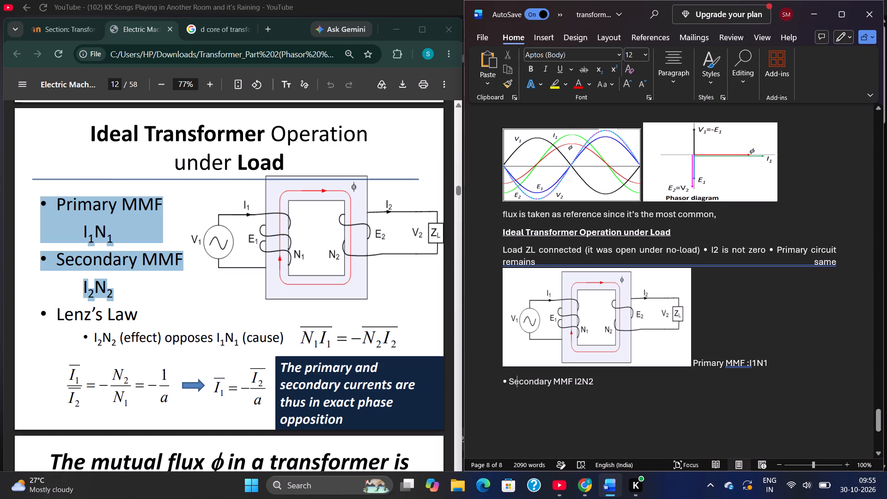
key("Right")
key("Right")
key("Right")
key("Right")
key("shift+colon")
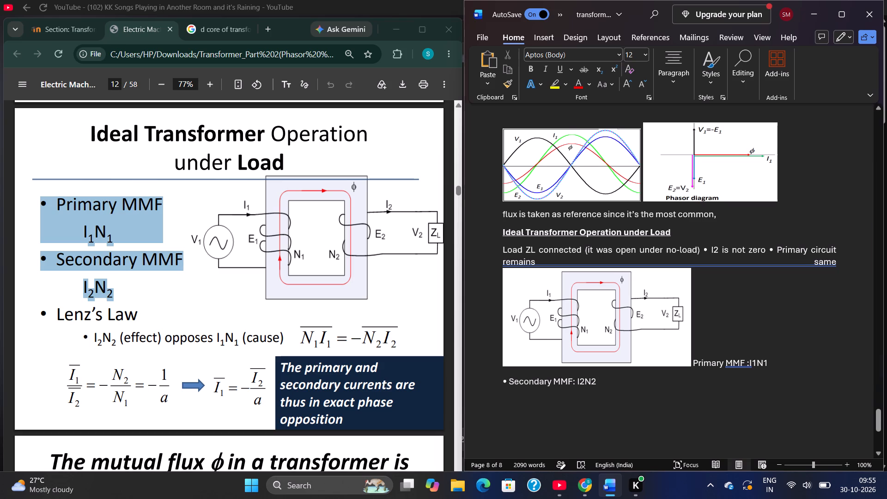
left_click(608, 381)
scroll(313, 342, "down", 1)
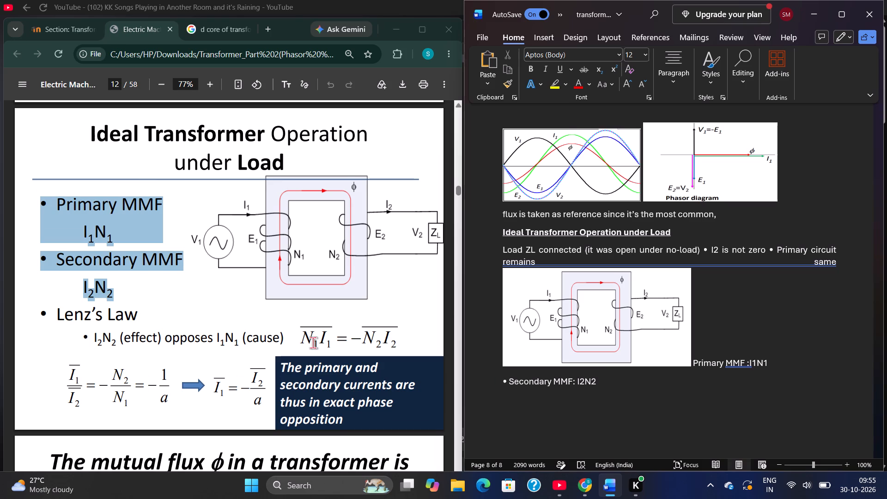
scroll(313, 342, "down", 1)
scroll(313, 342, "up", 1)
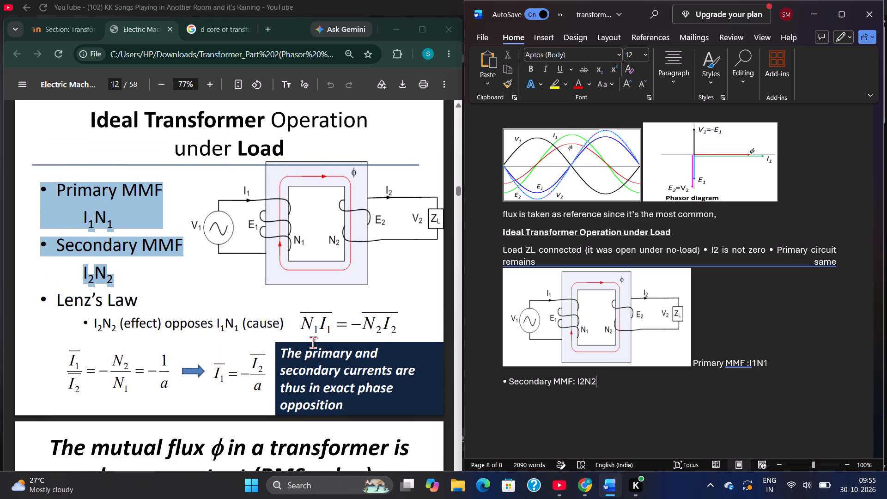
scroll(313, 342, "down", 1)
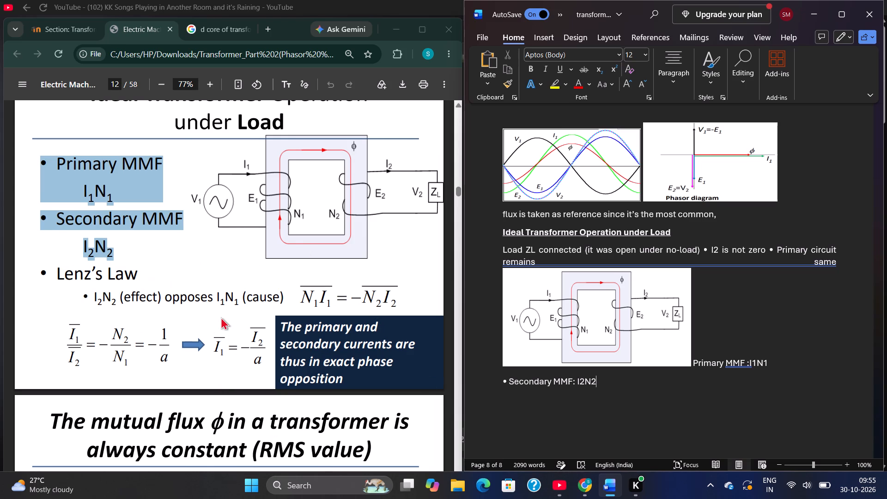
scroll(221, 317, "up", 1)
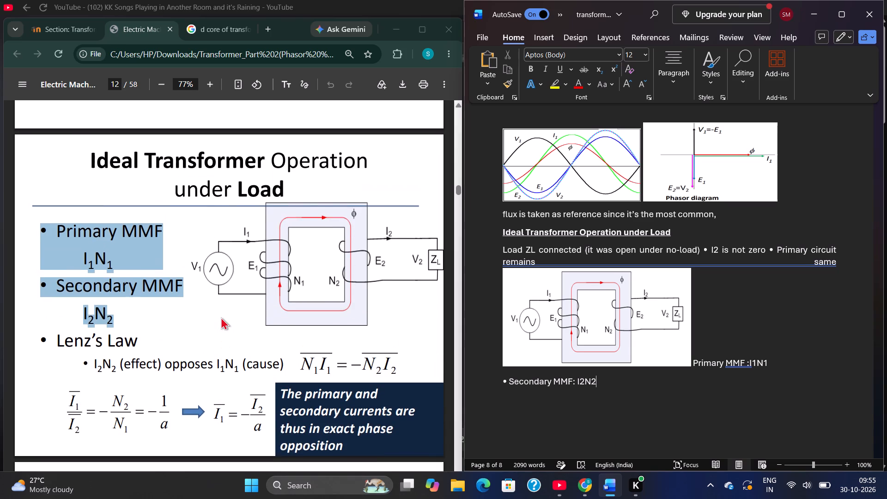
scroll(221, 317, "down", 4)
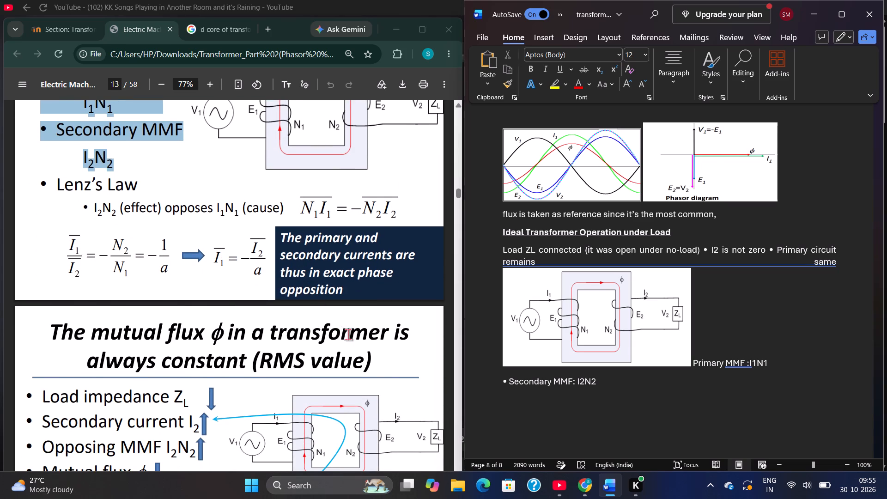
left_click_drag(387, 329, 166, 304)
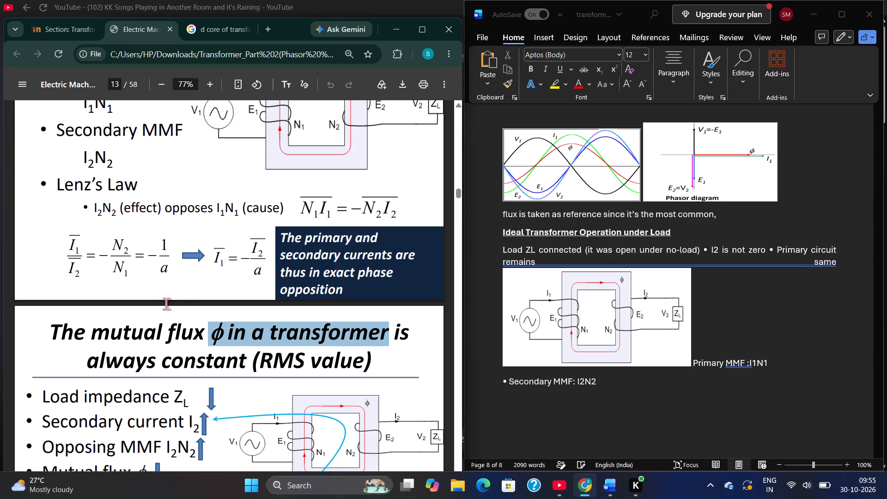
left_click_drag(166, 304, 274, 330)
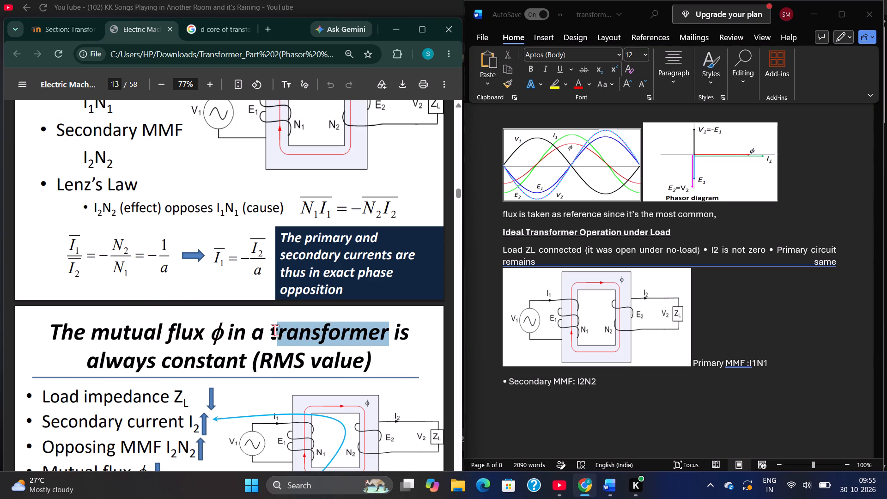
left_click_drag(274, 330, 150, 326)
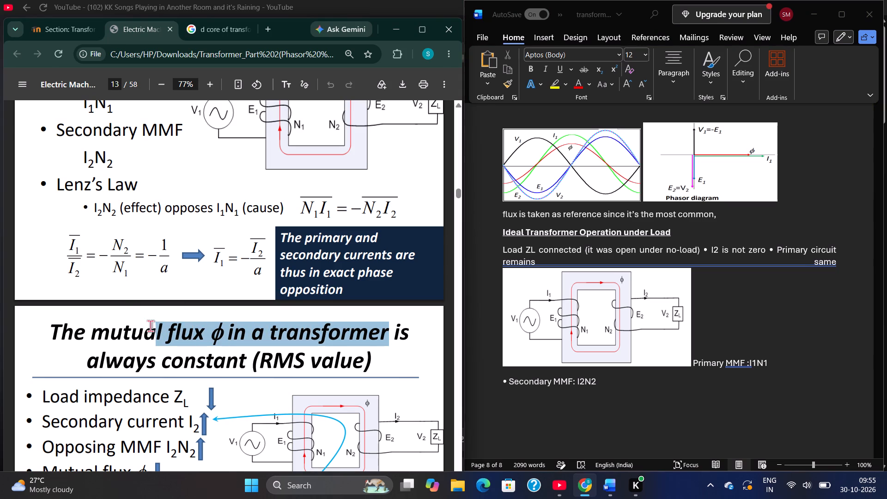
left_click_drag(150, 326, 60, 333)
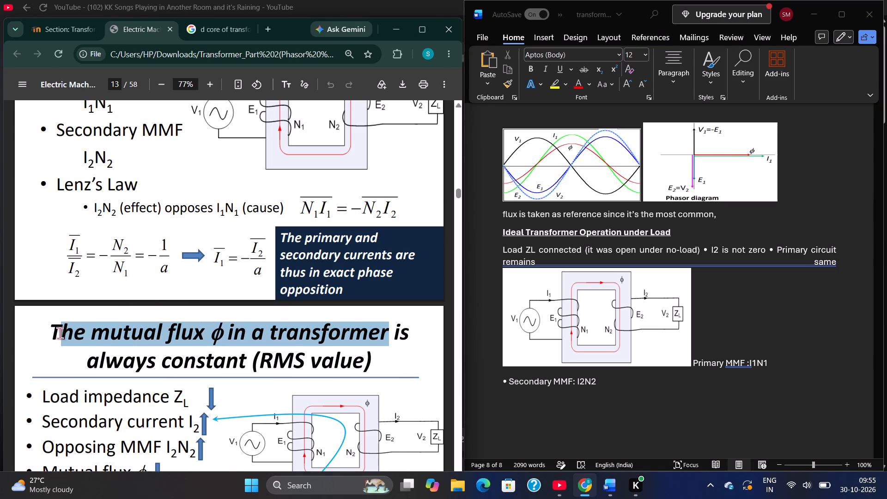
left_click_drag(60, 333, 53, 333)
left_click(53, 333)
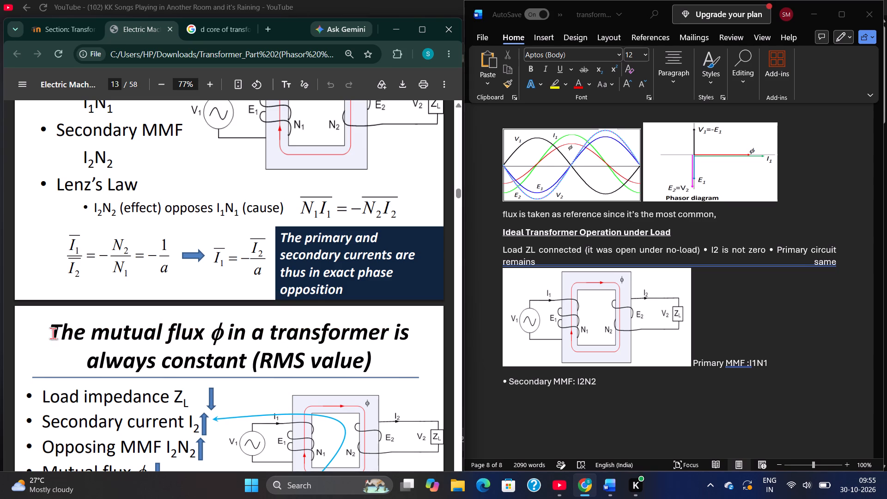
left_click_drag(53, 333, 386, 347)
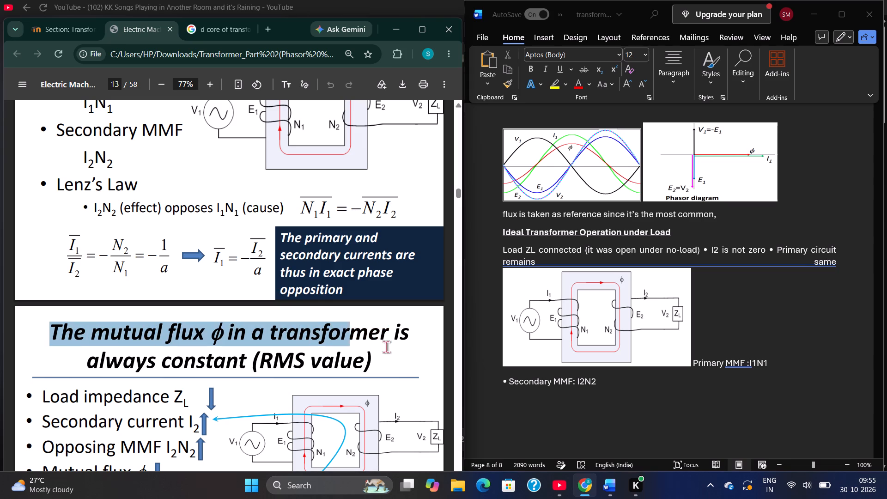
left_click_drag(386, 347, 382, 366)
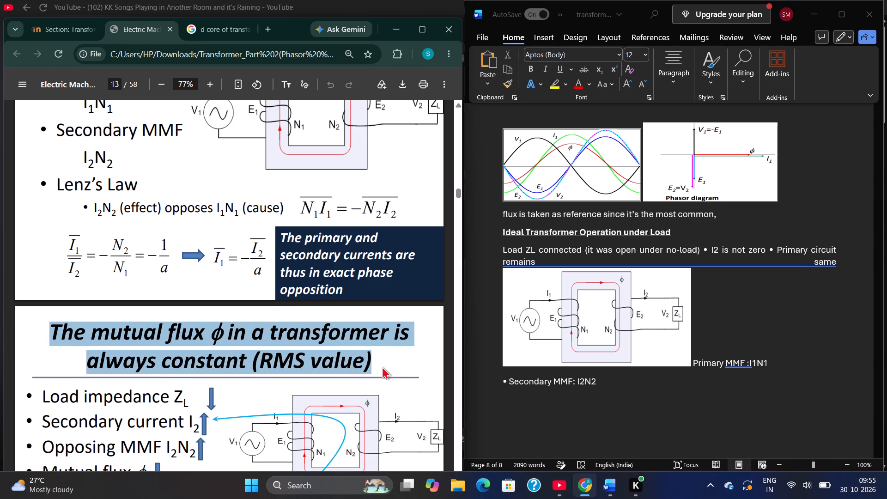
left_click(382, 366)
Copy the Lenz's Law bullet, its I2N2 opposes I1N1 sub-bullet and equation from PDF slide 12, and paste them on a new line below Secondary MMF in Word.
scroll(192, 248, "up", 1)
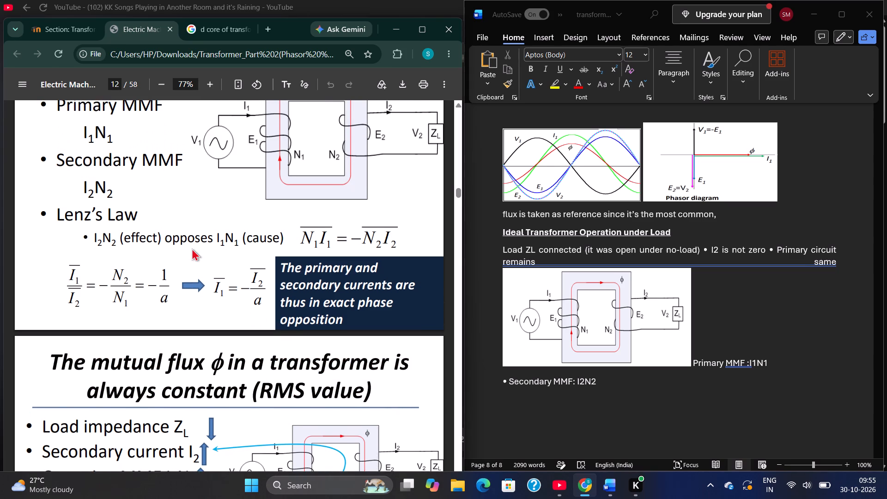
scroll(192, 248, "up", 1)
scroll(192, 248, "down", 1)
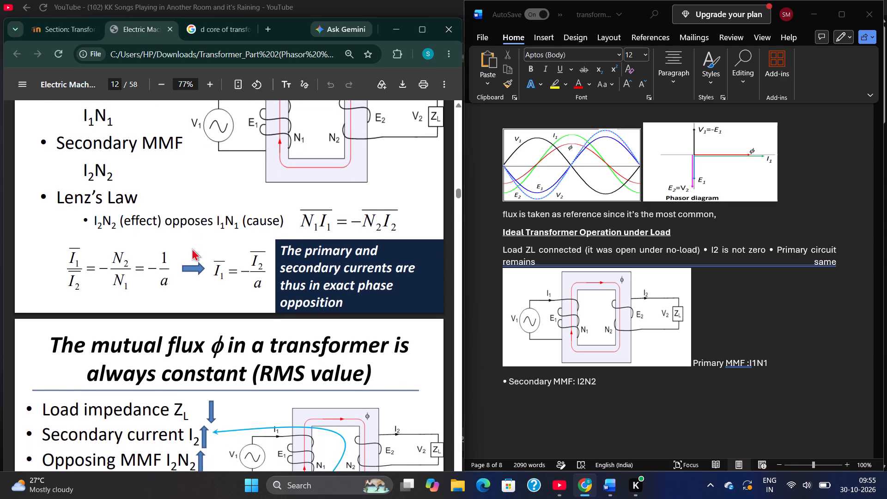
scroll(192, 248, "up", 1)
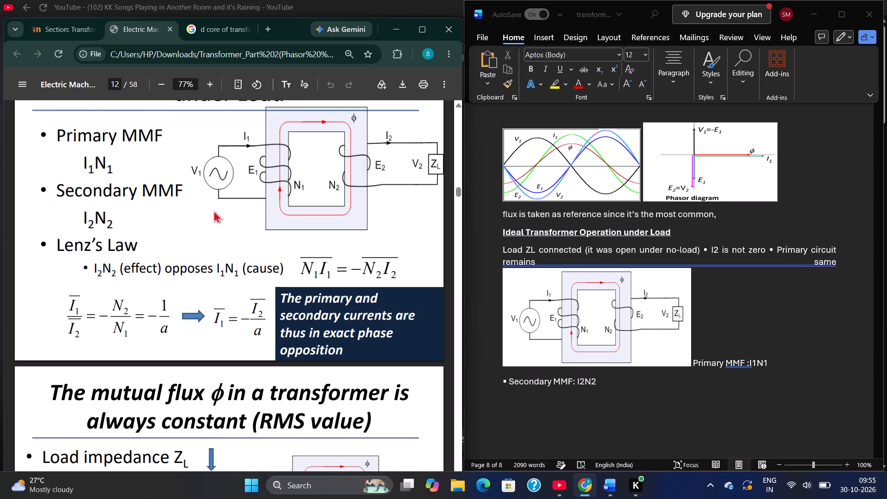
scroll(213, 210, "down", 1)
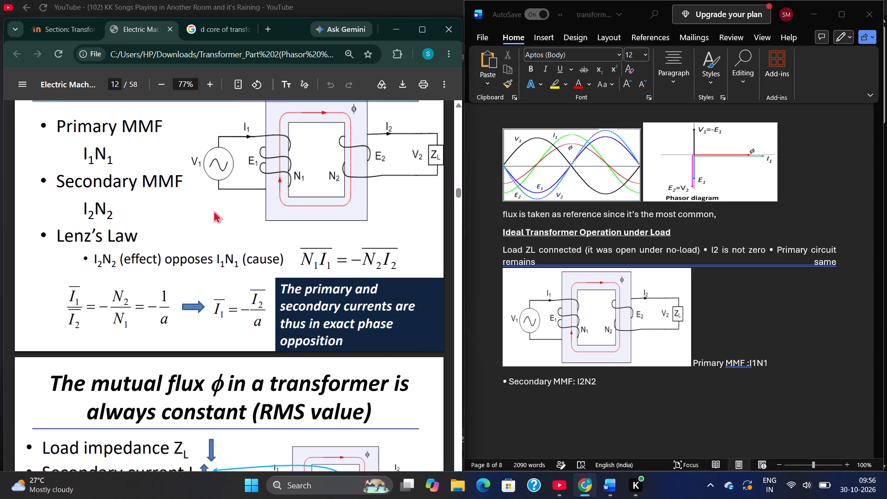
scroll(213, 210, "down", 1)
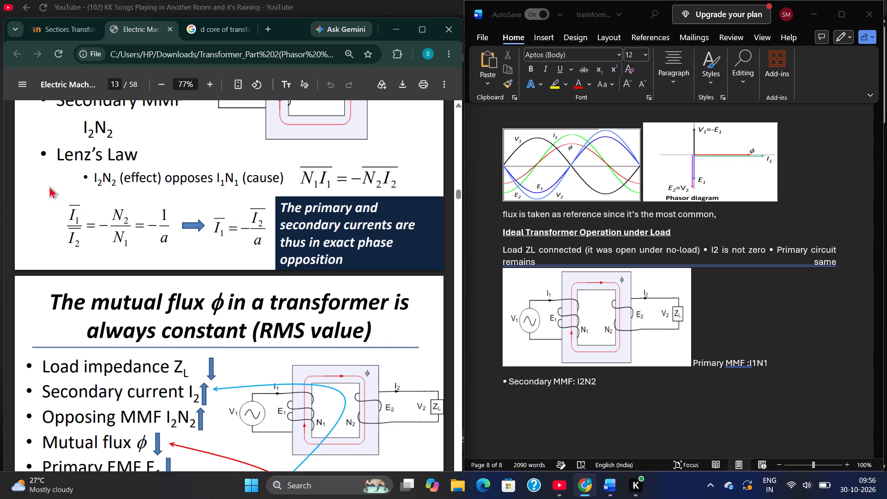
left_click_drag(58, 158, 396, 170)
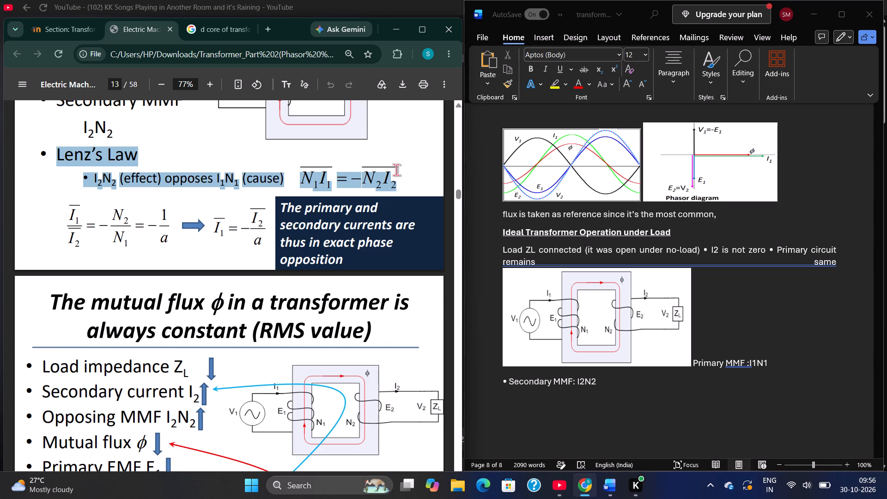
key("ctrl+c")
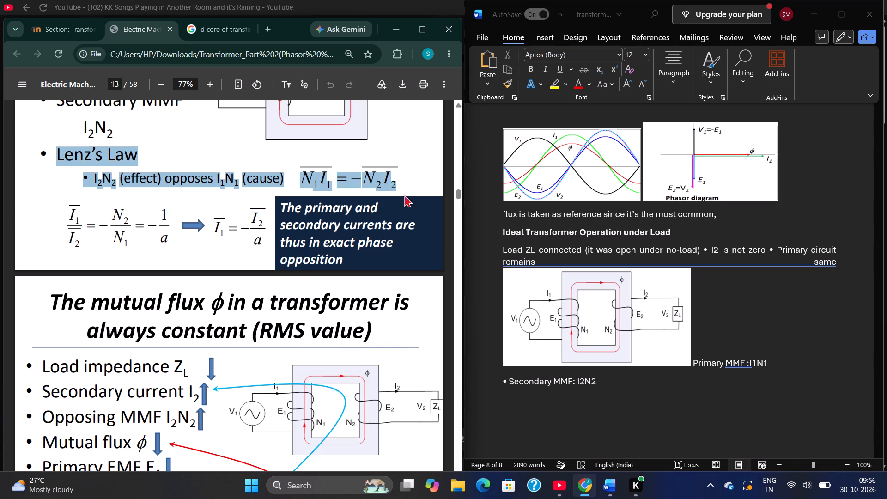
left_click(601, 383)
key("Return")
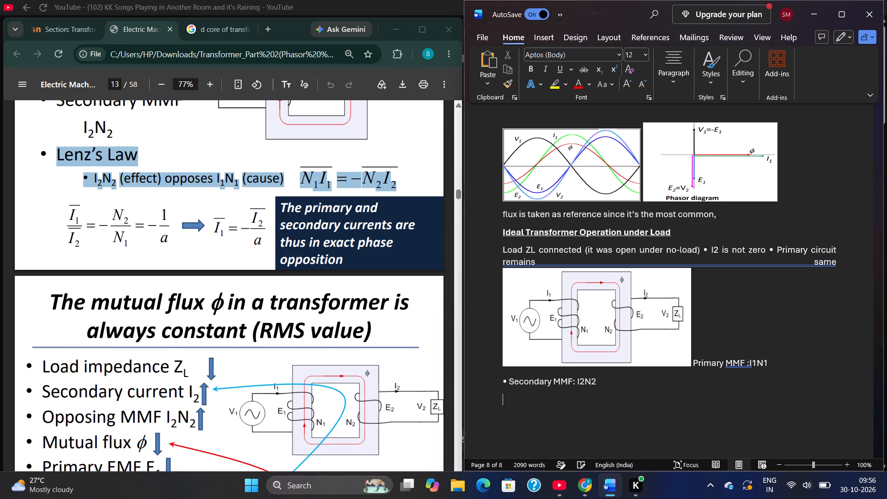
key("ctrl+v")
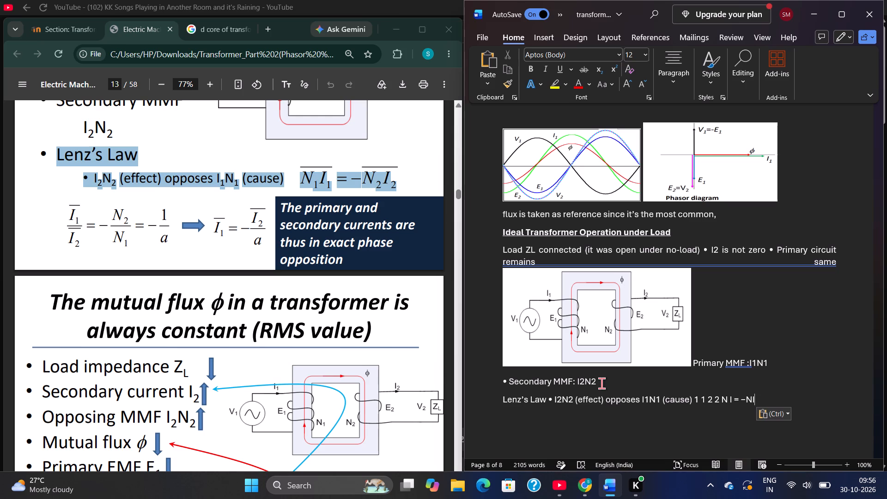
Delete the garbled characters "1 1 2 2 N I" before the equals sign in the pasted Lenz's Law line.
key("Right")
key("Right")
key("Right")
key("Right")
key("Right")
key("Right")
key("Right")
key("Right")
key("Right")
key("Right")
key("Right")
key("Right")
key("Right")
key("Right")
key("Right")
key("Left")
key("Left")
key("Left")
key("Left")
key("Left")
key("BackSpace")
key("BackSpace")
key("BackSpace")
key("BackSpace")
key("BackSpace")
key("BackSpace")
key("BackSpace")
key("BackSpace")
key("BackSpace")
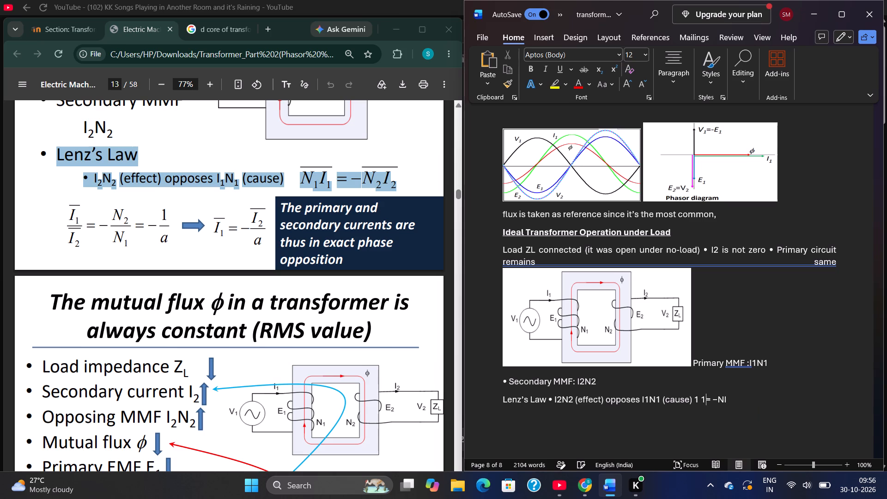
key("BackSpace")
key("BackSpace")
key("BackSpace")
Insert ":N1I1" before the equals sign and add the 2s after it so the Lenz's Law equation reads N1I1= −N2I2.
key("shift+colon")
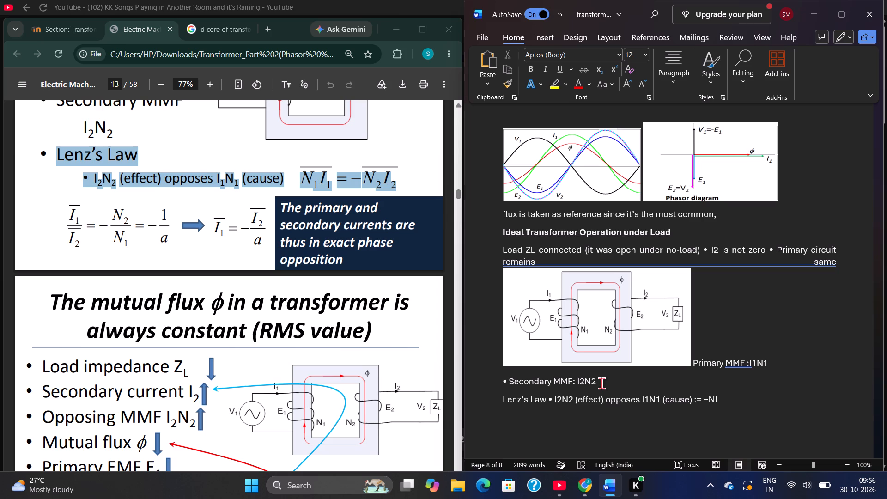
type("n1")
key("BackSpace")
key("BackSpace")
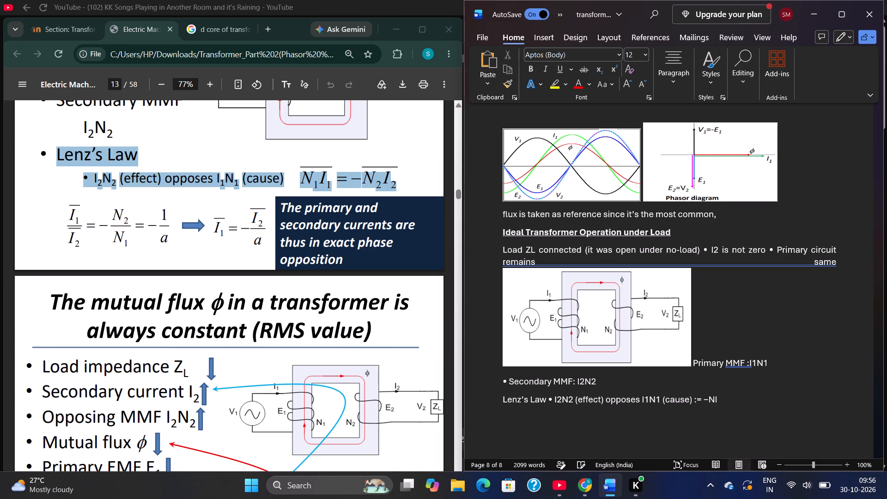
type("N1")
key("i")
key("1")
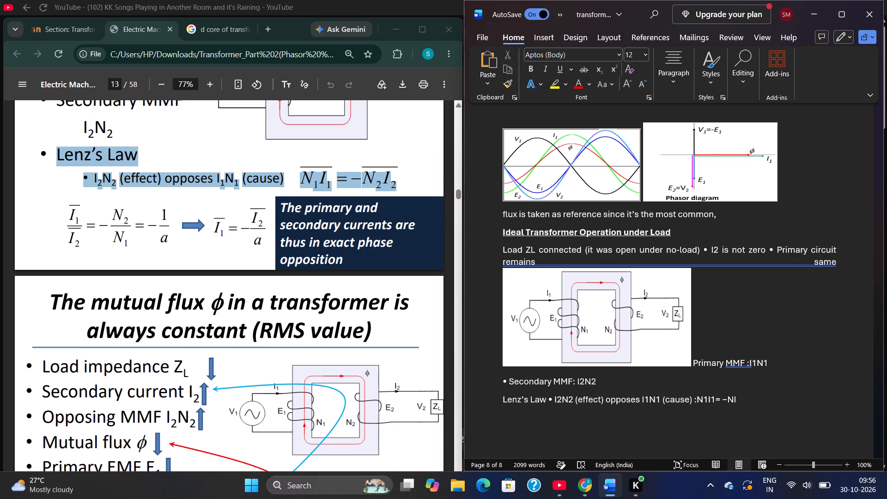
key("Right")
key("Right")
key("Right")
key("Right")
key("2")
key("Right")
key("2")
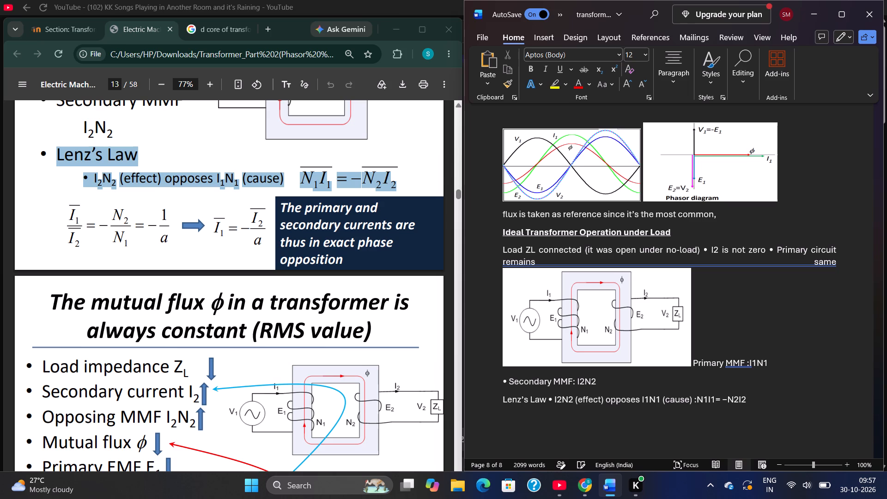
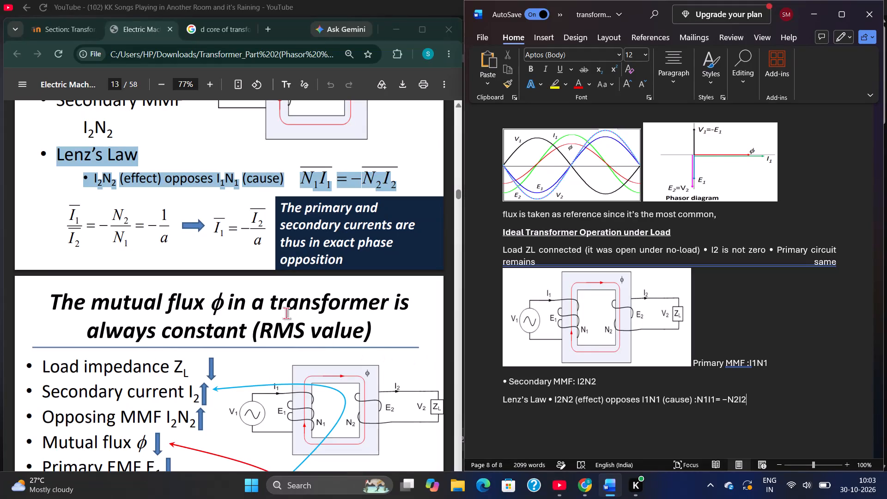
Capture a screenshot of the I1/I2 current-ratio equations and the adjacent phase-opposition note below Lenz's Law in the lecture PDF.
scroll(211, 344, "down", 3)
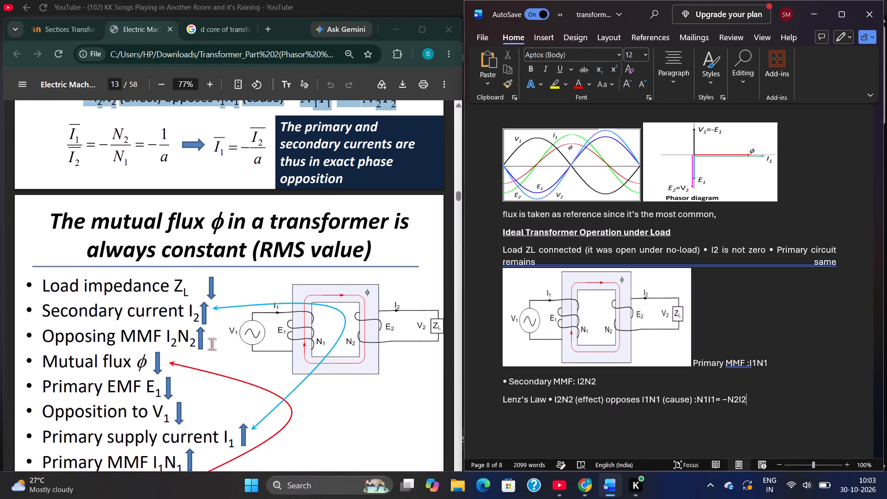
scroll(211, 344, "down", 1)
scroll(211, 344, "up", 2)
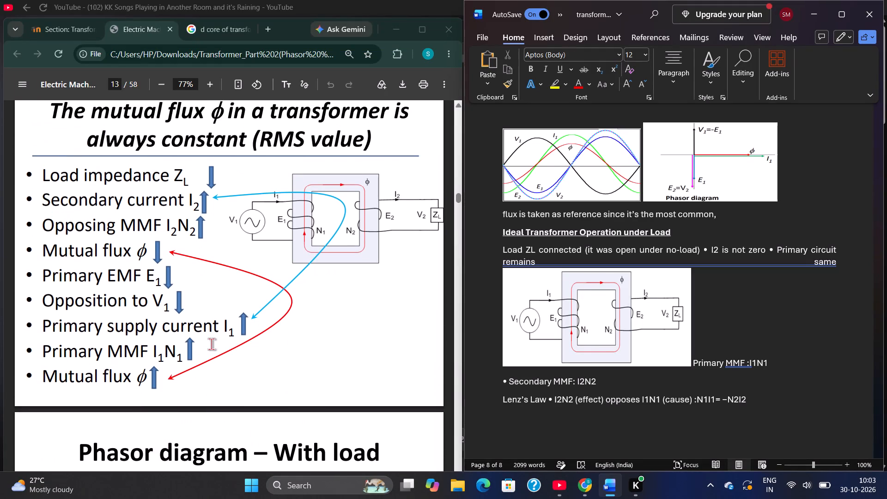
scroll(181, 311, "up", 2)
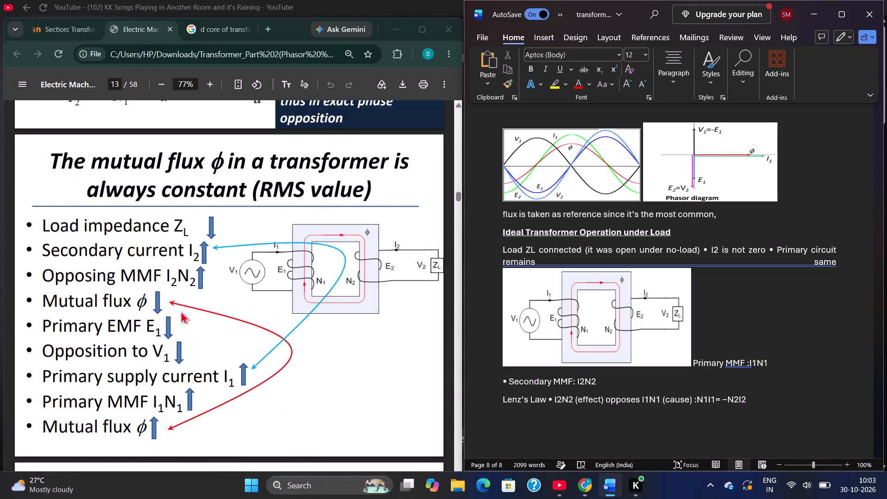
scroll(181, 311, "up", 2)
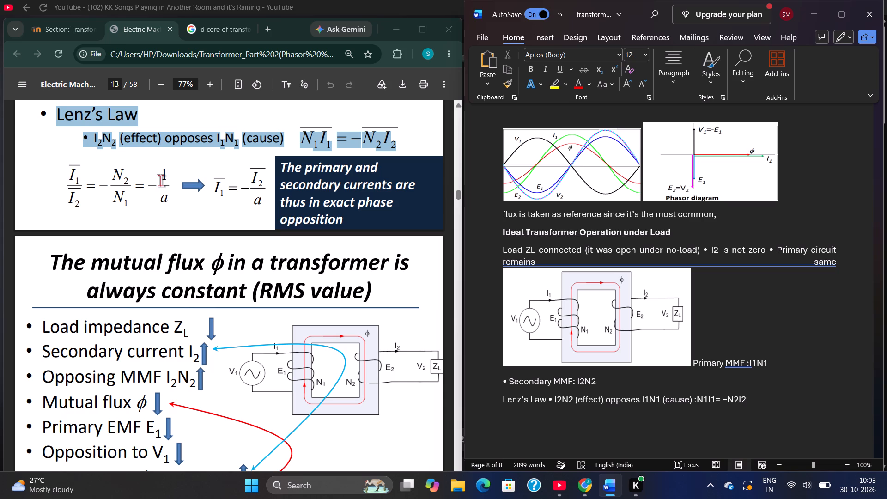
key("super+s")
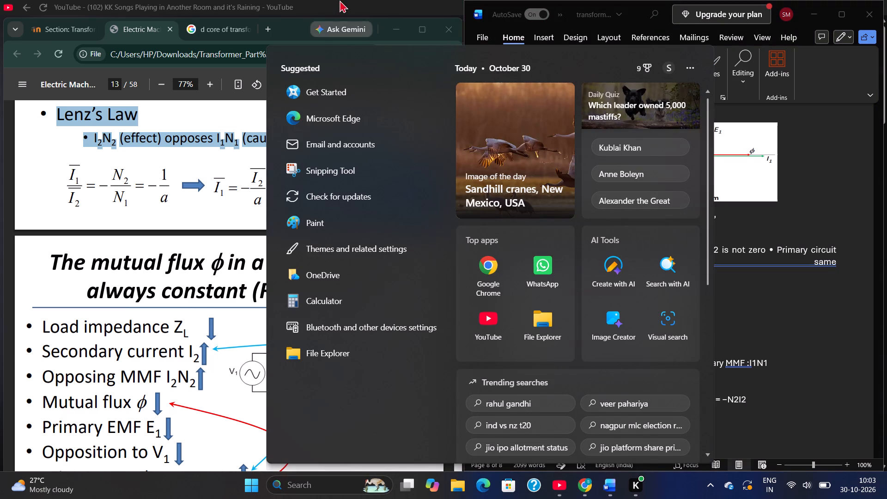
left_click(165, 169)
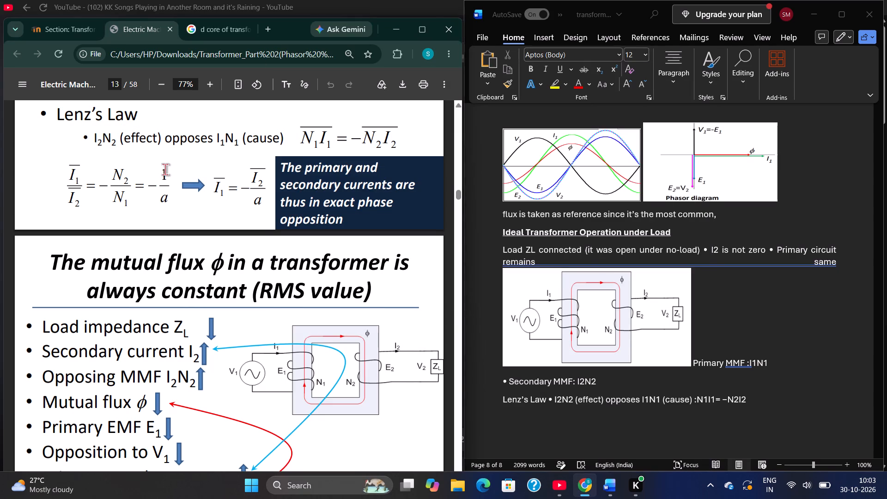
key("shift+super+s")
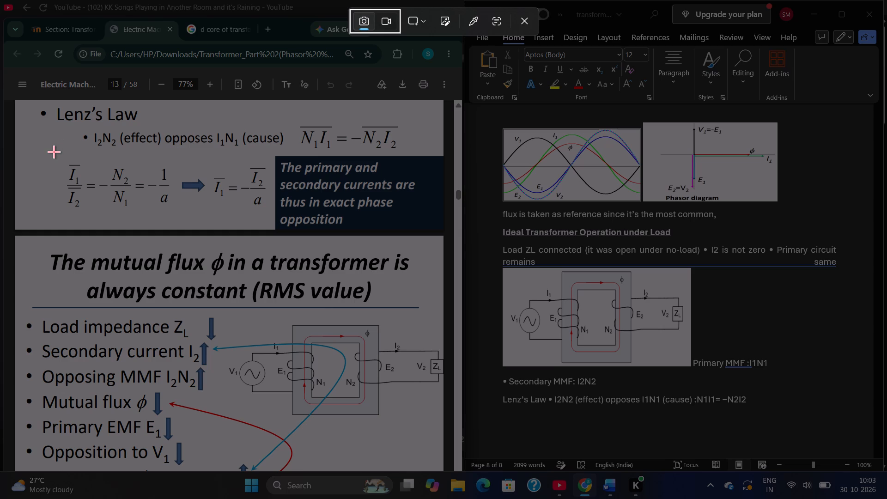
left_click_drag(61, 151, 97, 174)
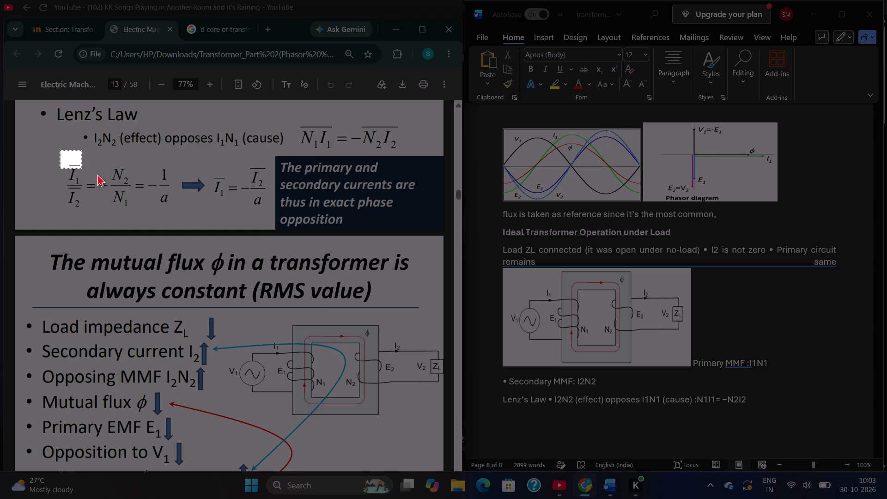
left_click_drag(97, 174, 437, 227)
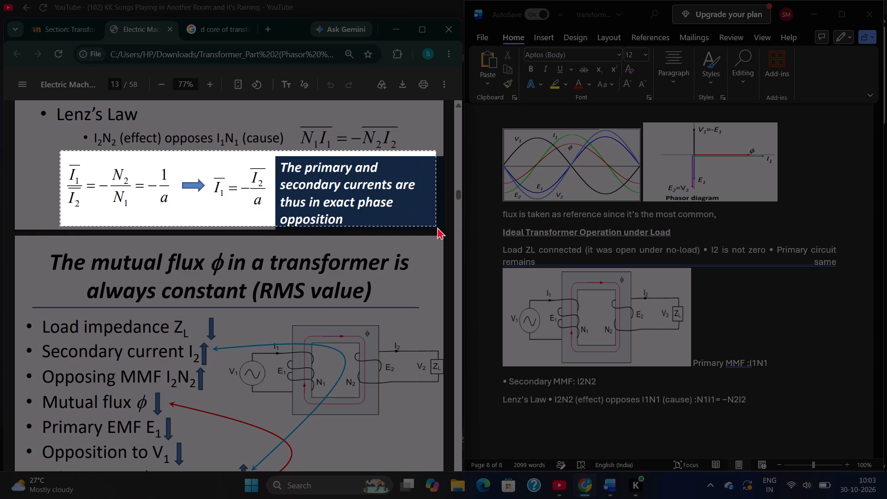
left_click_drag(437, 227, 415, 230)
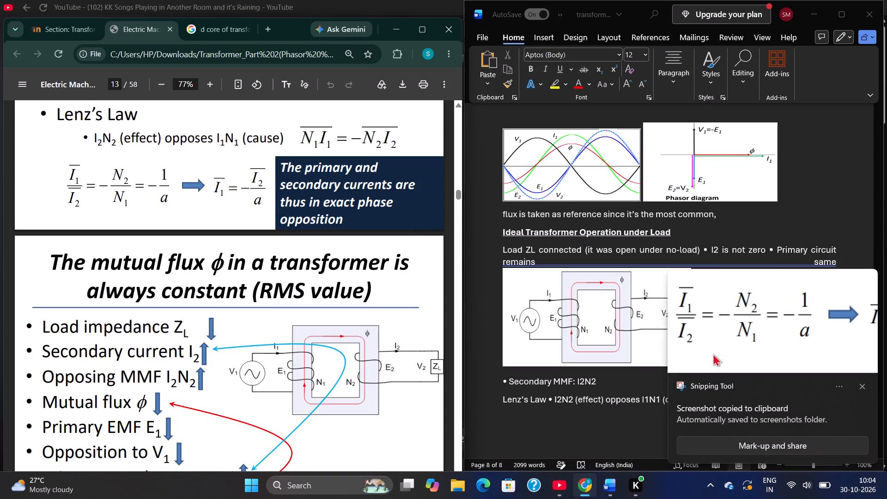
left_click(863, 384)
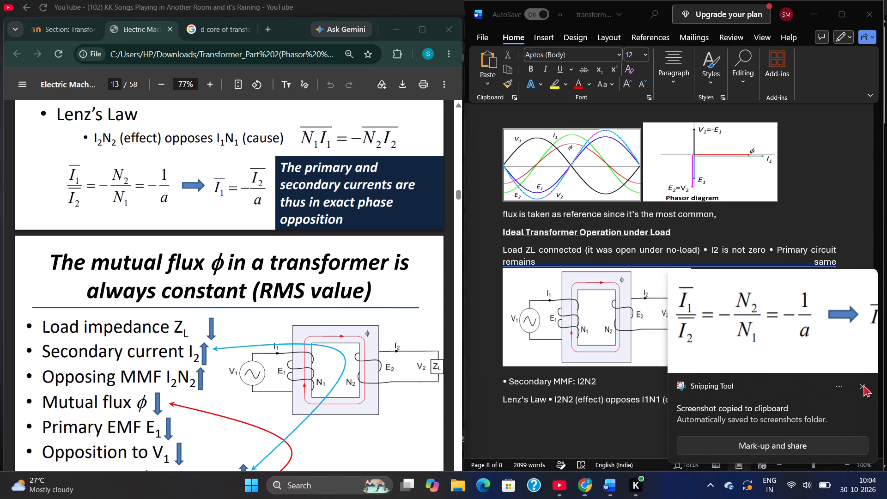
left_click(764, 394)
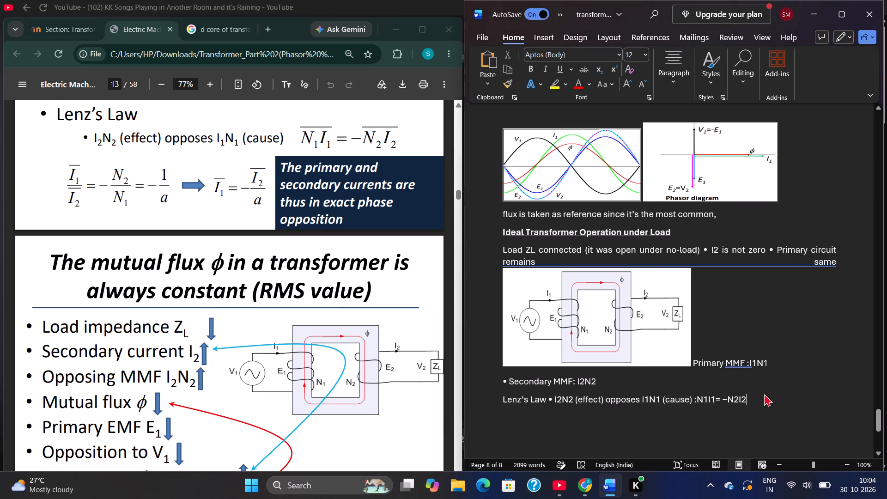
key("Return")
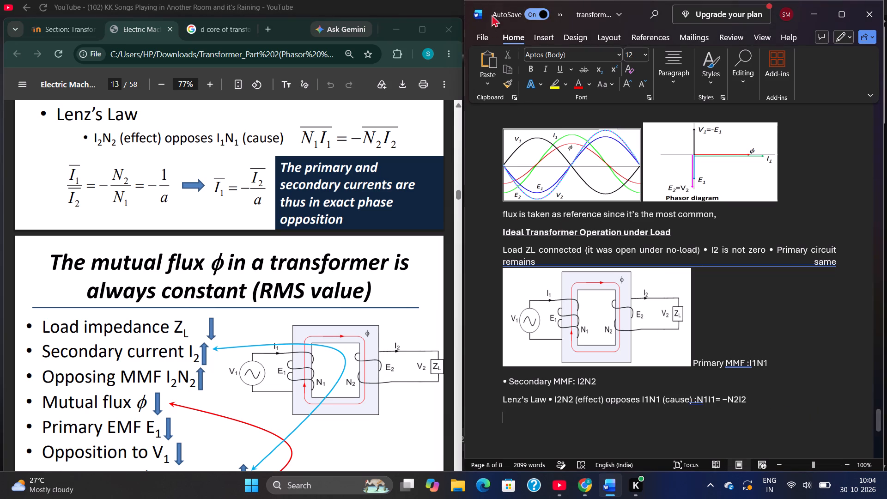
left_click(550, 32)
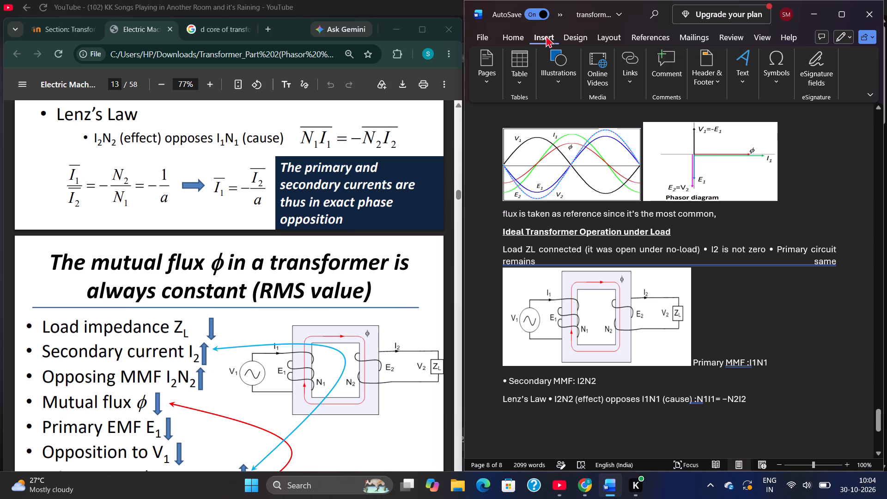
left_click(559, 79)
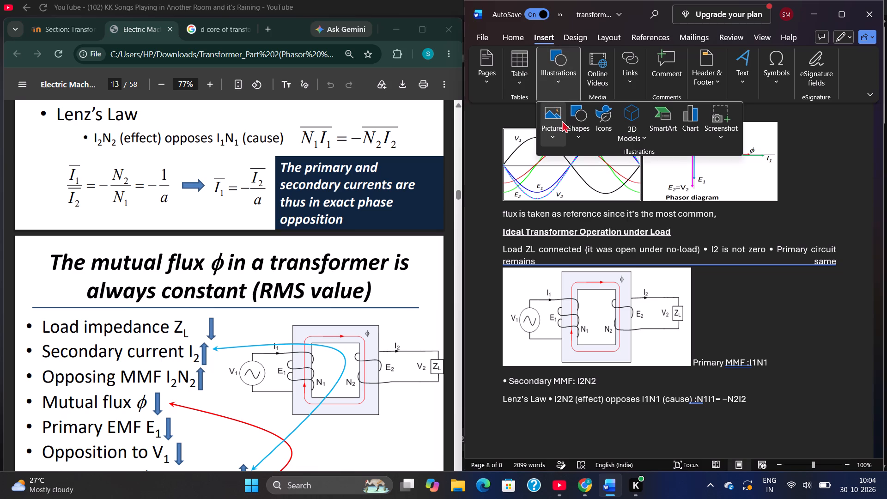
left_click(562, 120)
left_click(579, 174)
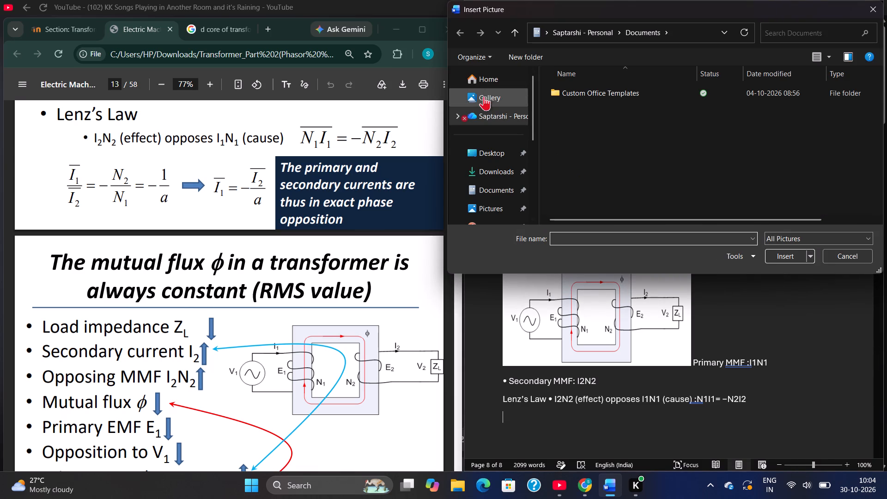
left_click(487, 99)
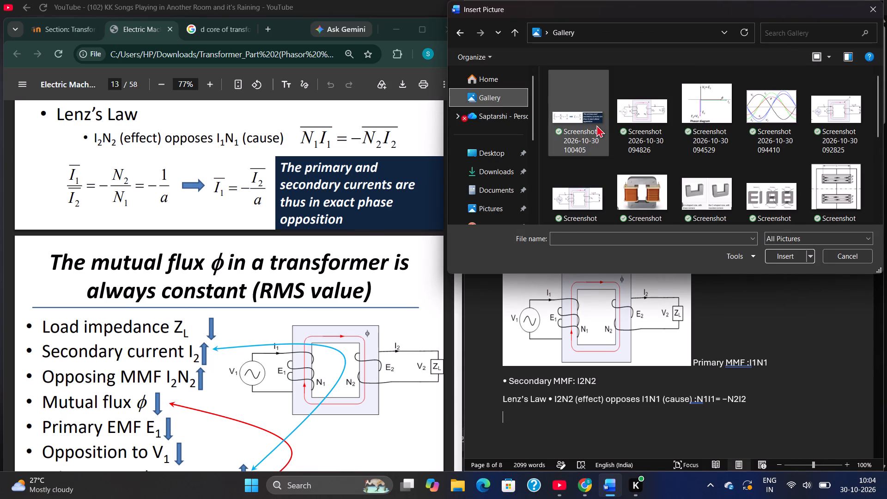
left_click(596, 125)
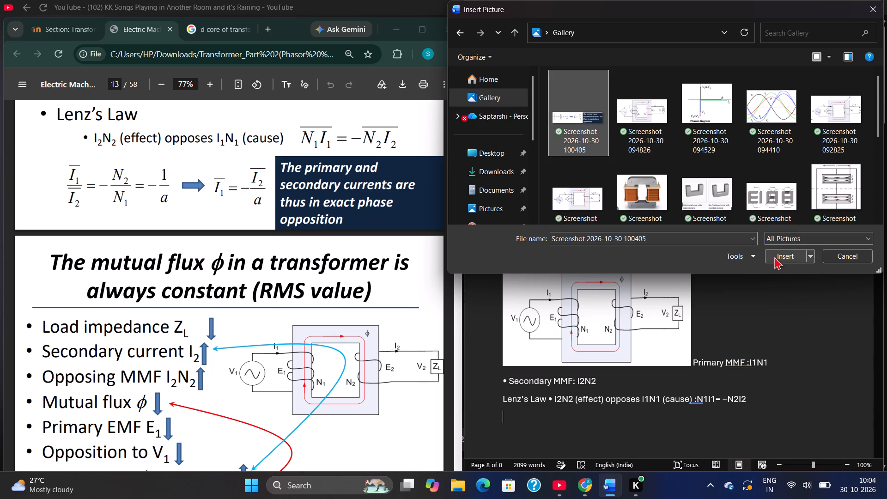
left_click(774, 257)
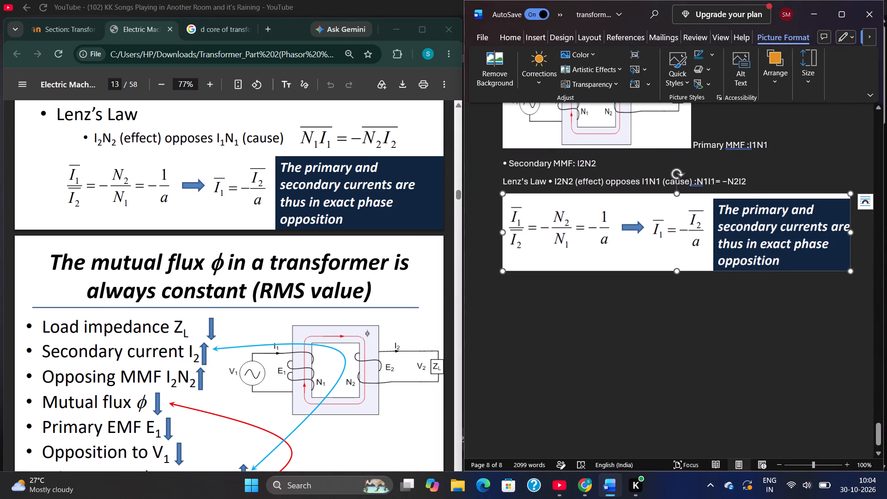
Shrink the inserted current-ratio equation picture to a little over a third of its original height and width.
left_click(853, 232)
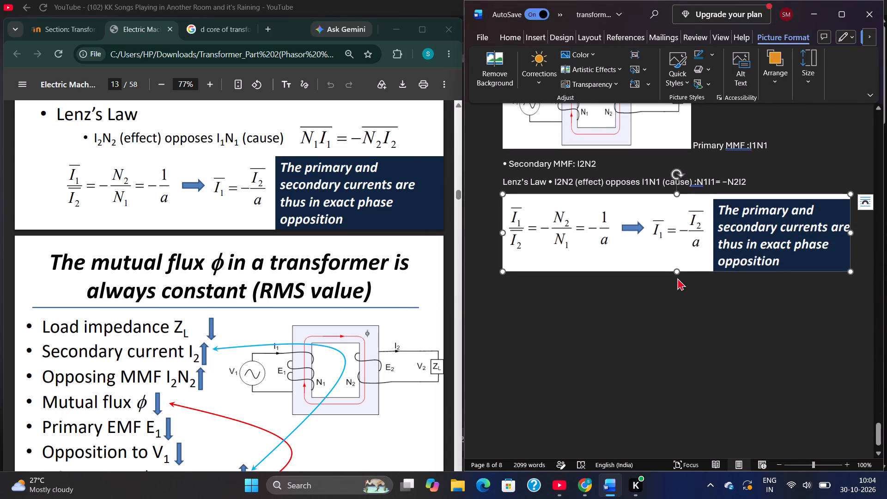
left_click_drag(677, 275, 673, 267)
left_click_drag(673, 267, 671, 224)
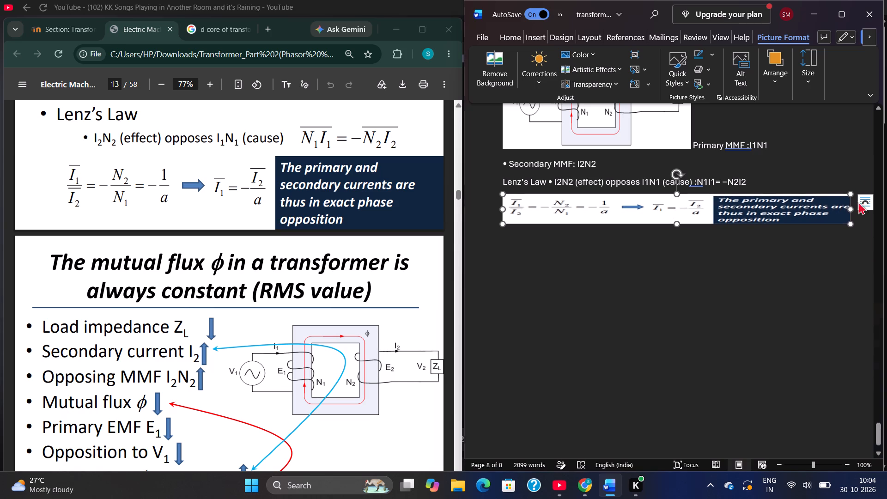
left_click_drag(849, 210, 668, 258)
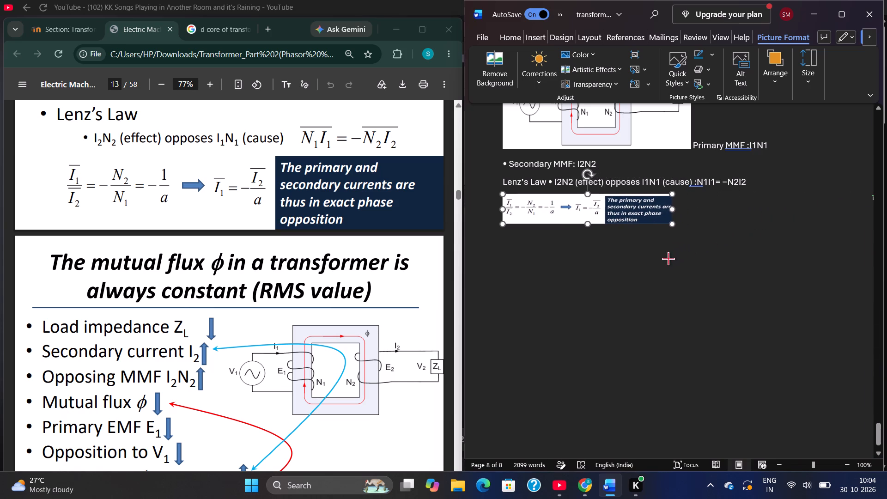
left_click_drag(668, 258, 642, 268)
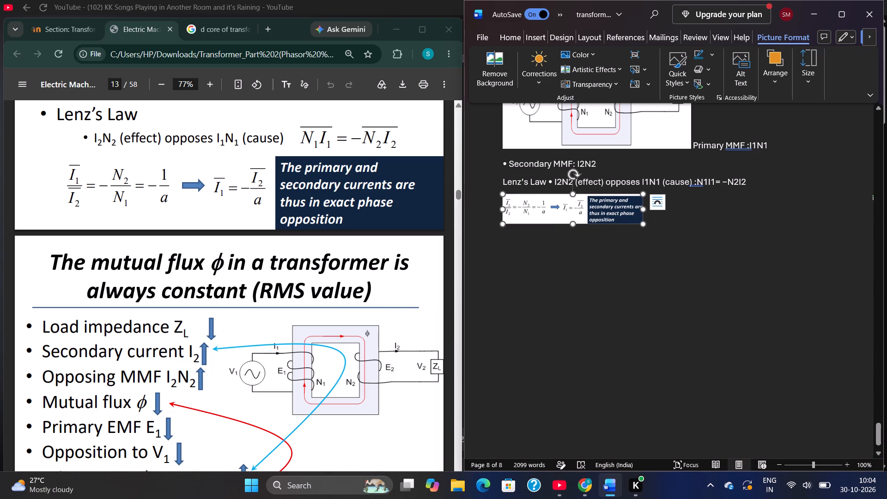
left_click(571, 222)
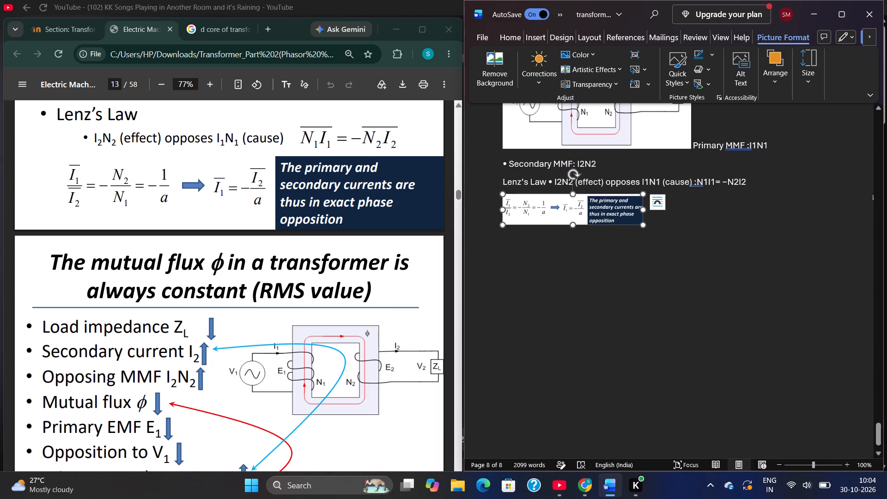
left_click_drag(641, 208, 627, 208)
Capture a screenshot of the PDF slide "The mutual flux ϕ in a transformer is always constant (RMS value)", including its bullets and circuit diagram.
left_click(310, 329)
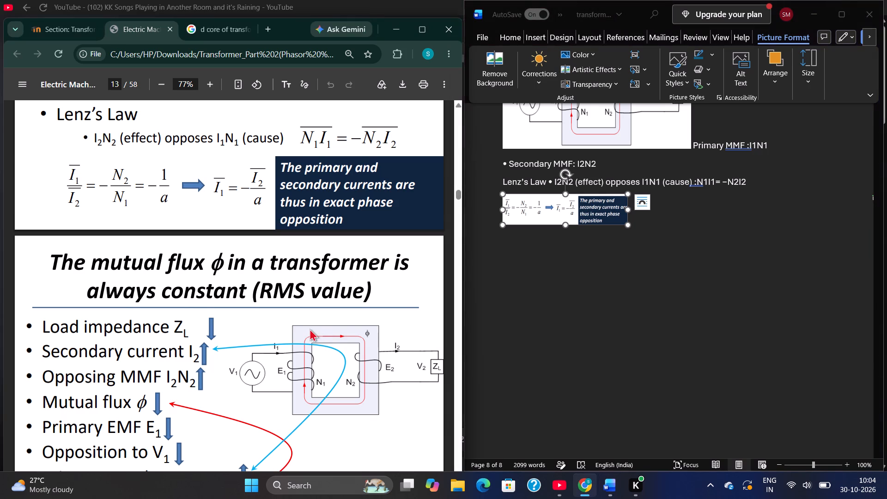
scroll(310, 329, "down", 2)
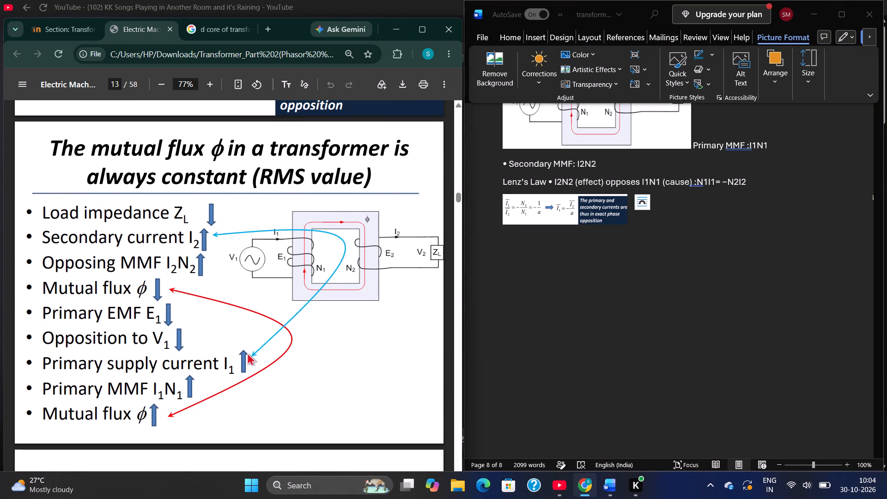
key("shift+super+s")
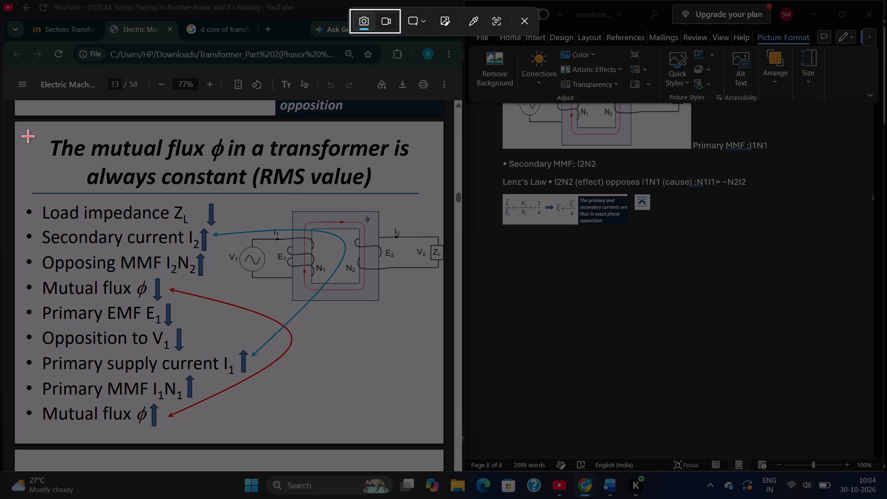
left_click_drag(28, 136, 46, 143)
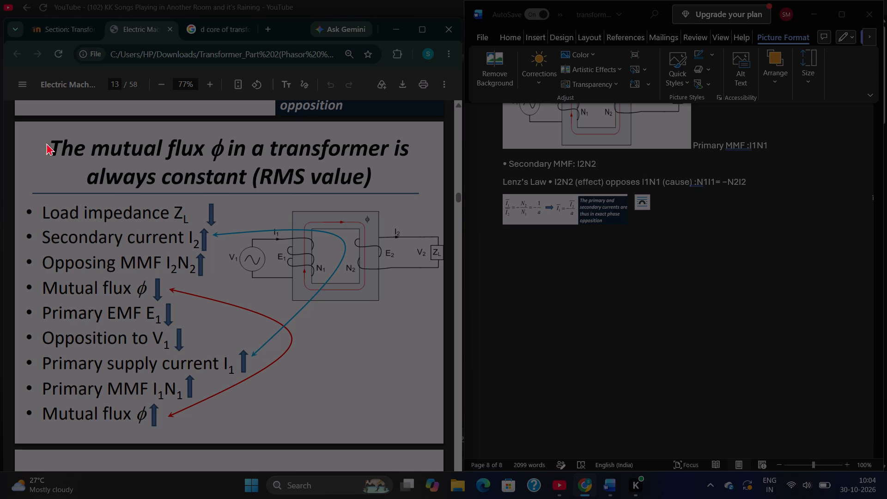
left_click_drag(46, 143, 433, 293)
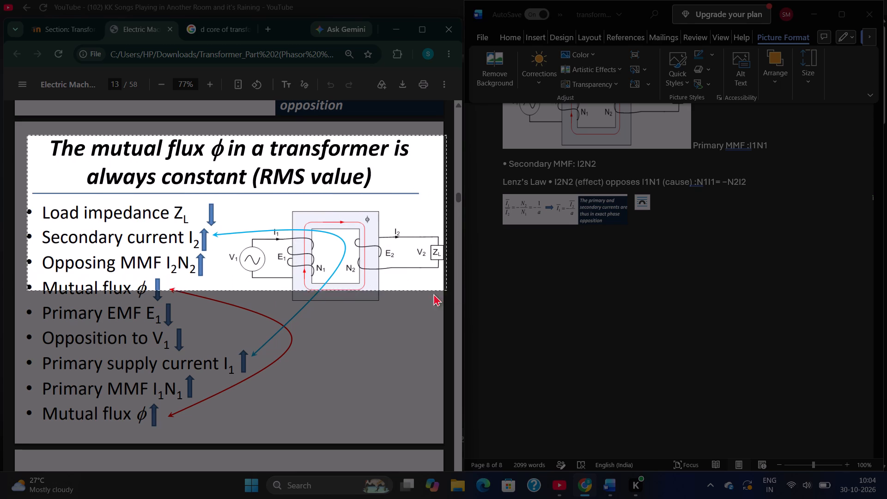
left_click_drag(433, 293, 417, 433)
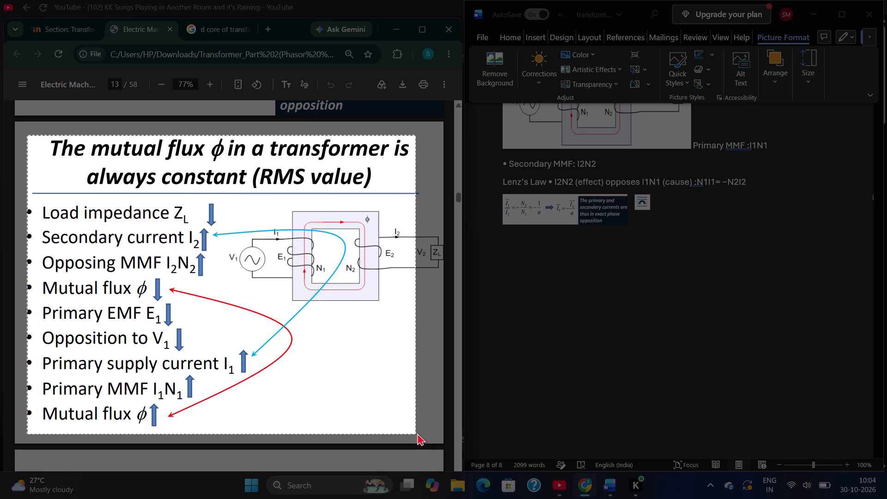
left_click_drag(417, 433, 460, 430)
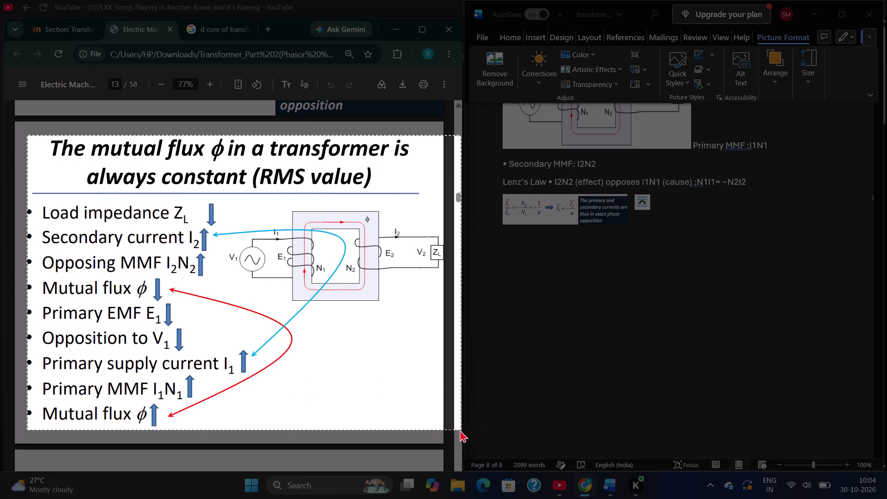
left_click_drag(460, 430, 442, 429)
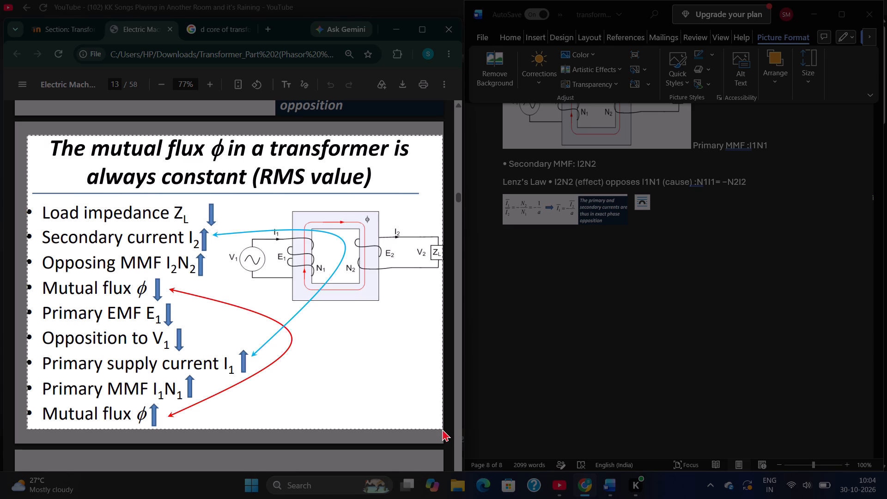
left_click_drag(442, 429, 442, 428)
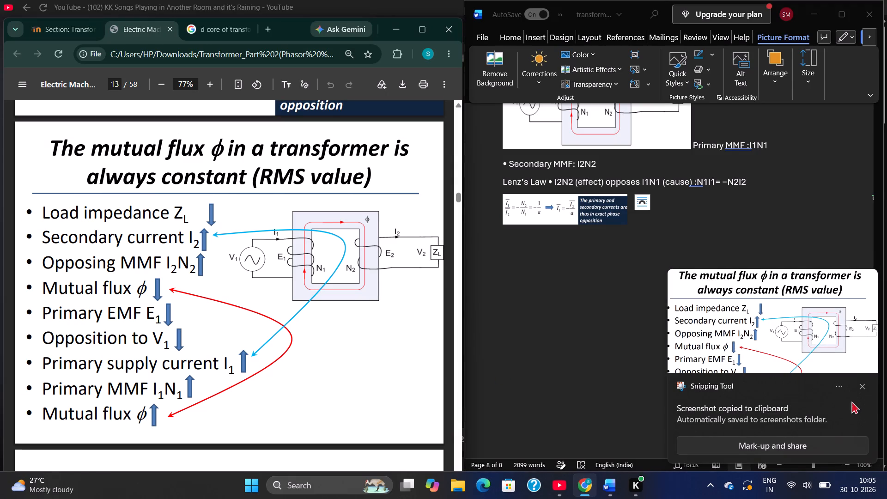
left_click(863, 384)
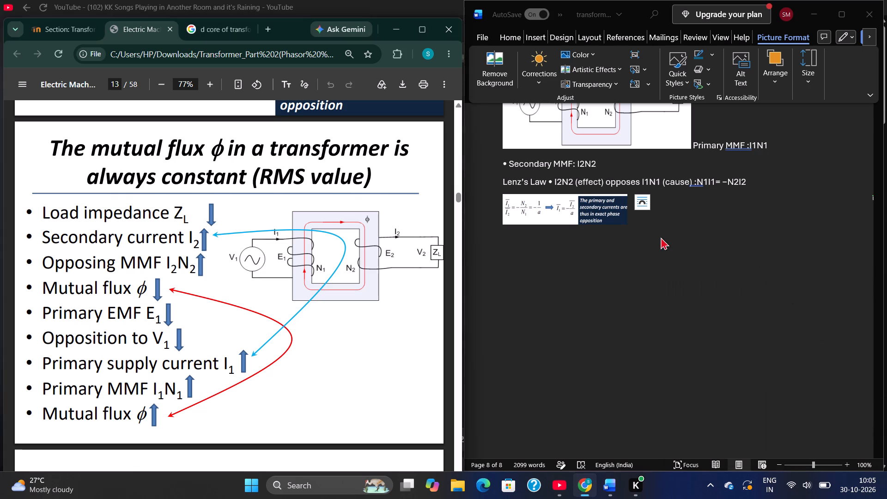
left_click(661, 223)
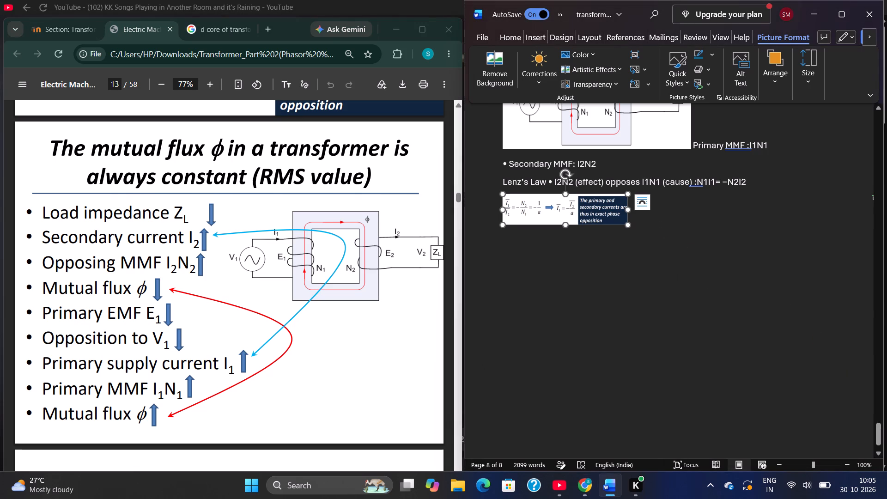
left_click(689, 208)
key("space")
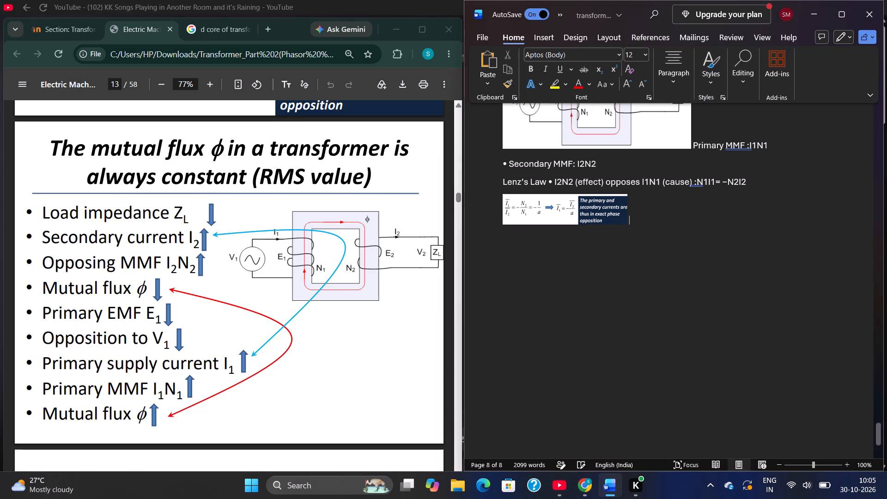
left_click(541, 41)
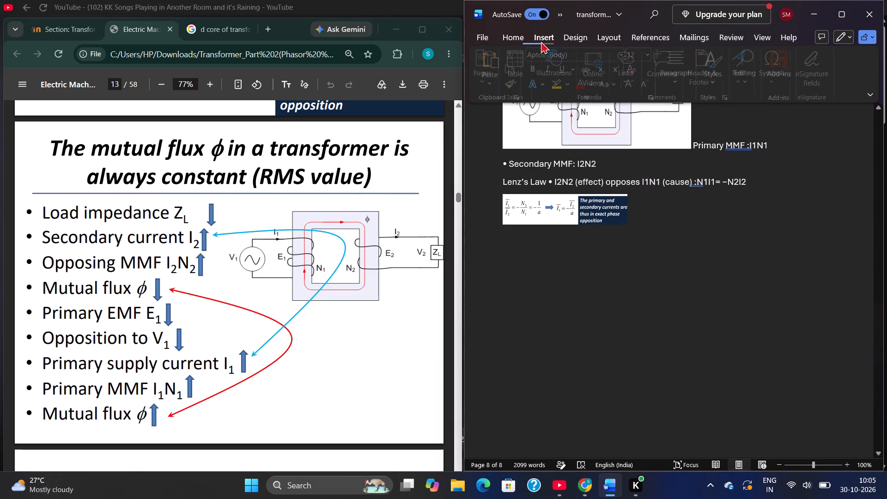
left_click(545, 78)
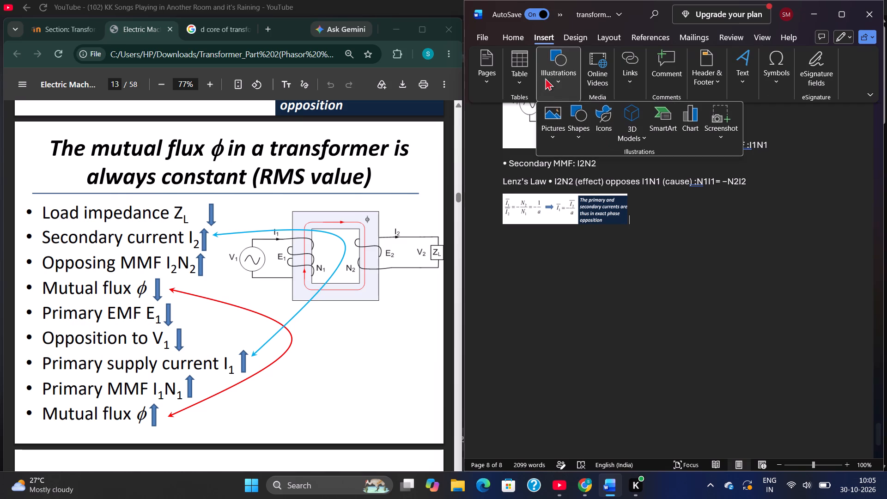
left_click(551, 125)
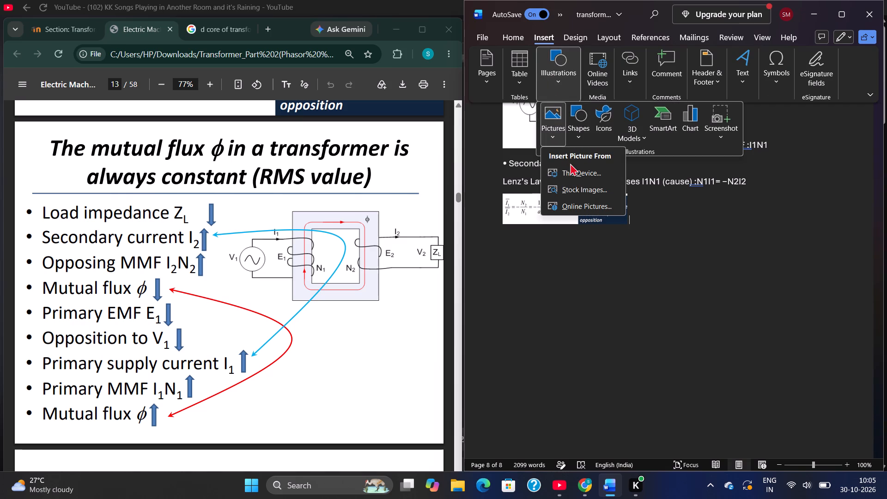
left_click(570, 169)
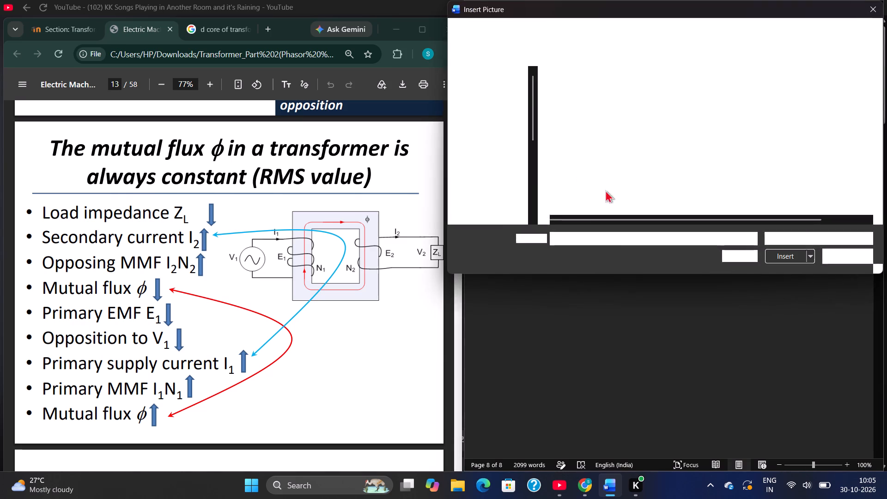
left_click(490, 99)
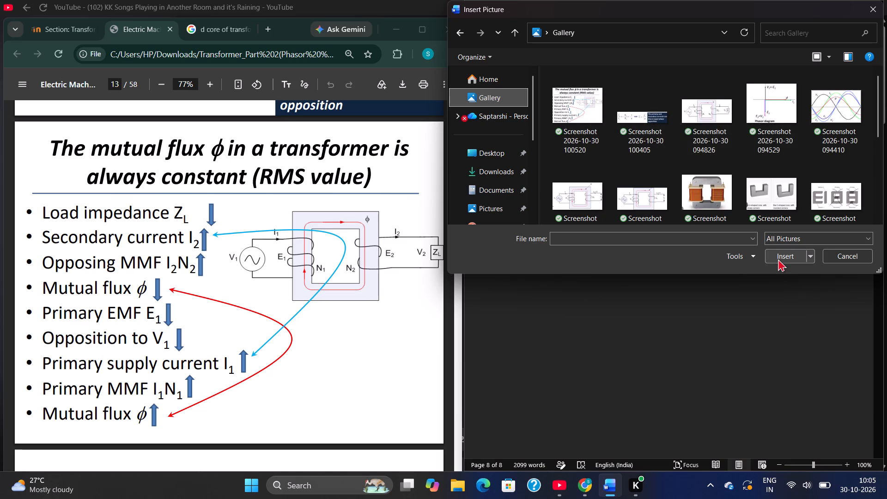
left_click(586, 113)
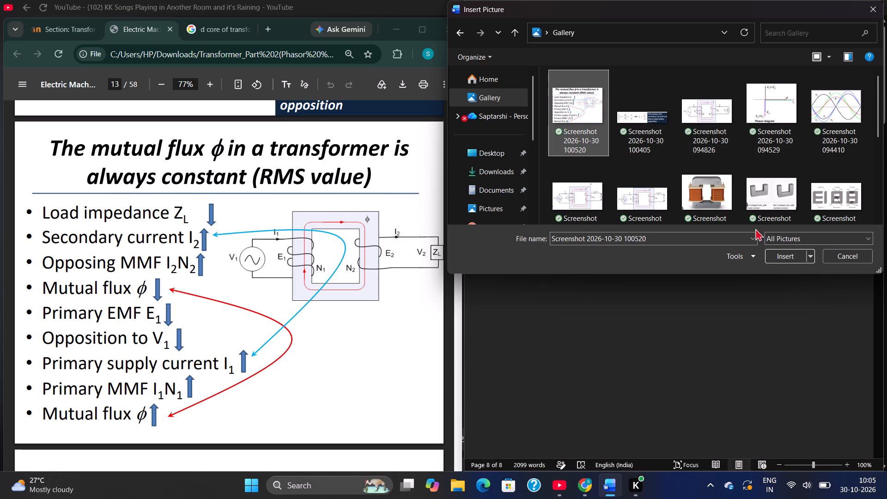
left_click(784, 254)
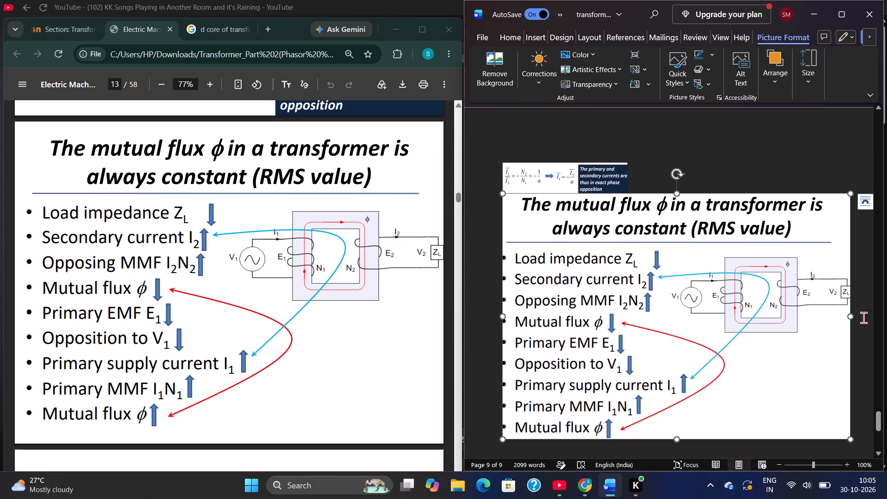
Shrink the inserted mutual-flux slide picture to about half its original width and height so it fits beside the current-ratio equation picture.
left_click_drag(851, 318, 761, 320)
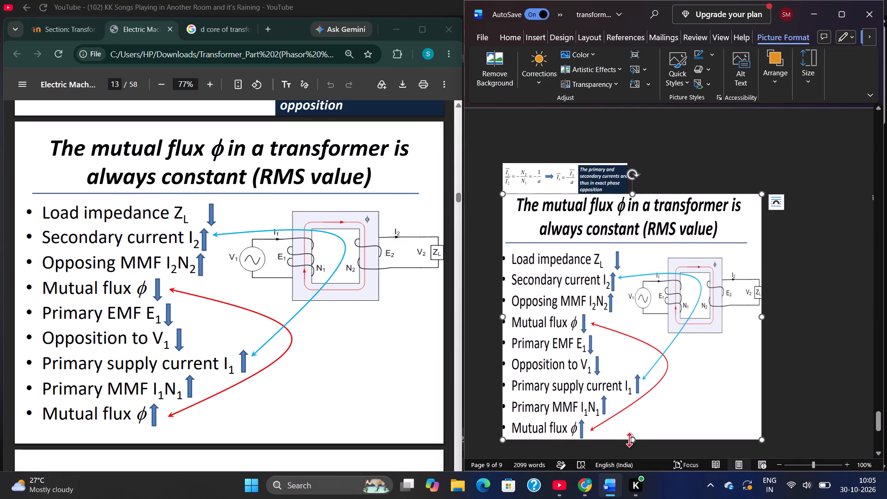
left_click_drag(629, 439, 584, 314)
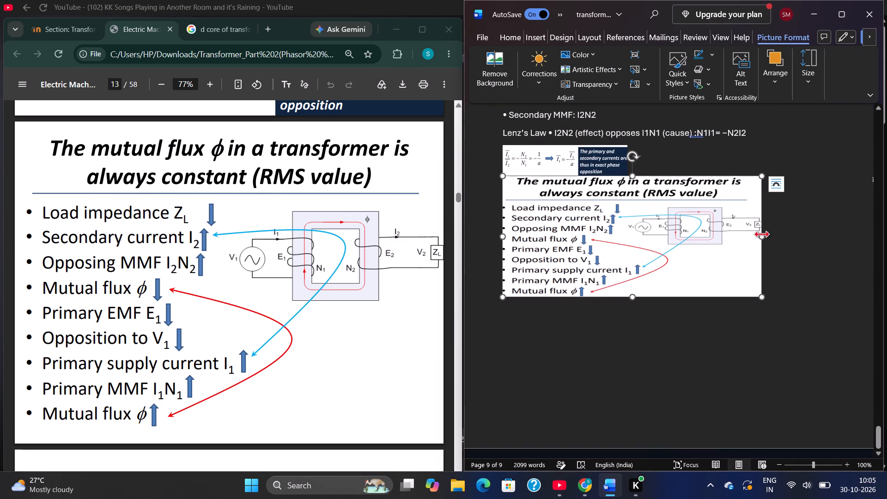
left_click_drag(761, 234, 681, 245)
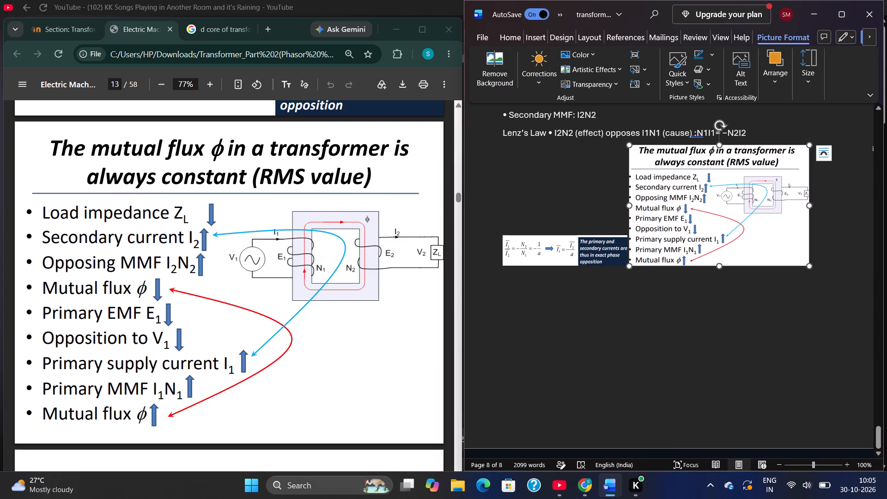
left_click_drag(696, 237, 721, 231)
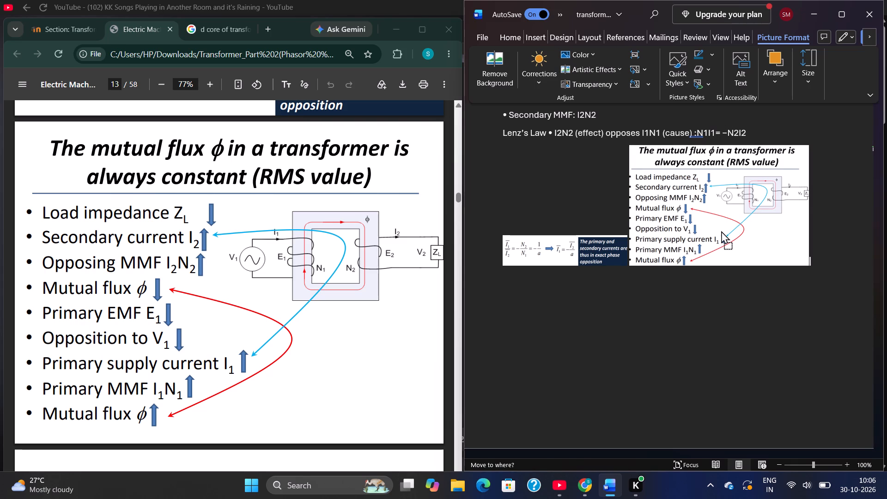
left_click_drag(721, 231, 714, 231)
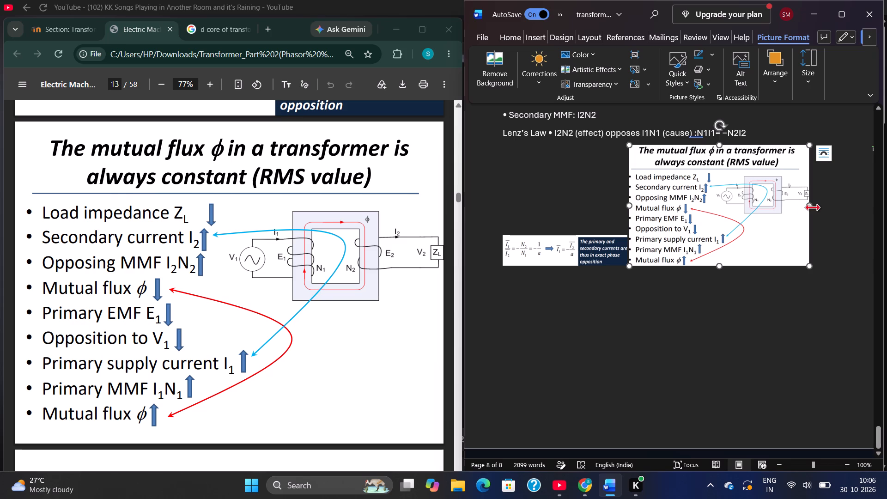
left_click_drag(812, 207, 800, 211)
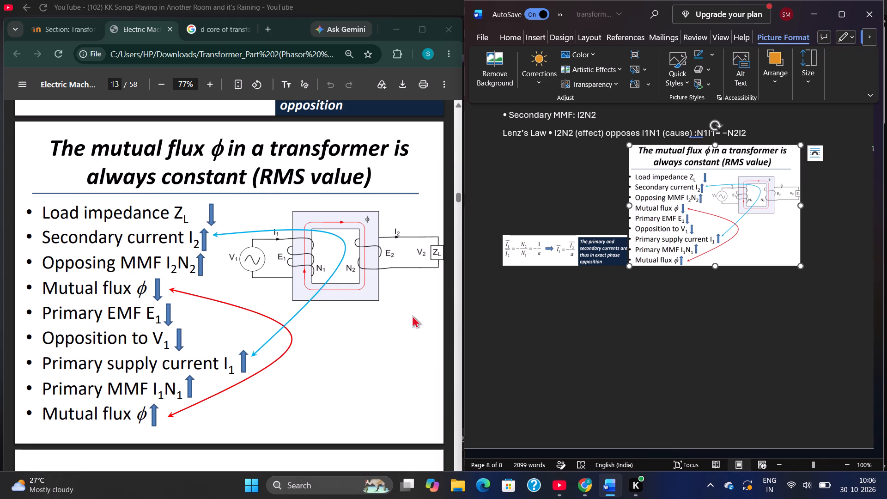
Examine the "Phasor diagram – With load" slides in the lecture PDF, covering the quantities list, loaded circuit and phasor diagram on pages 14 and 15.
left_click(323, 293)
scroll(323, 293, "down", 2)
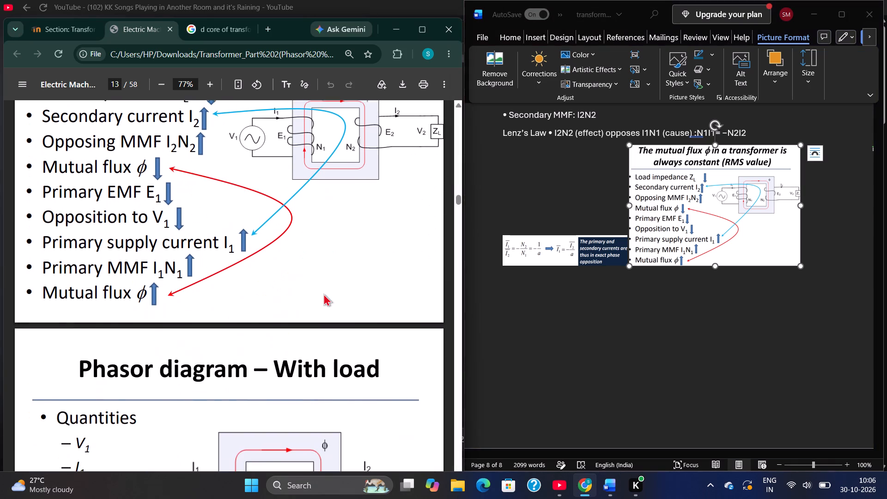
scroll(323, 293, "down", 3)
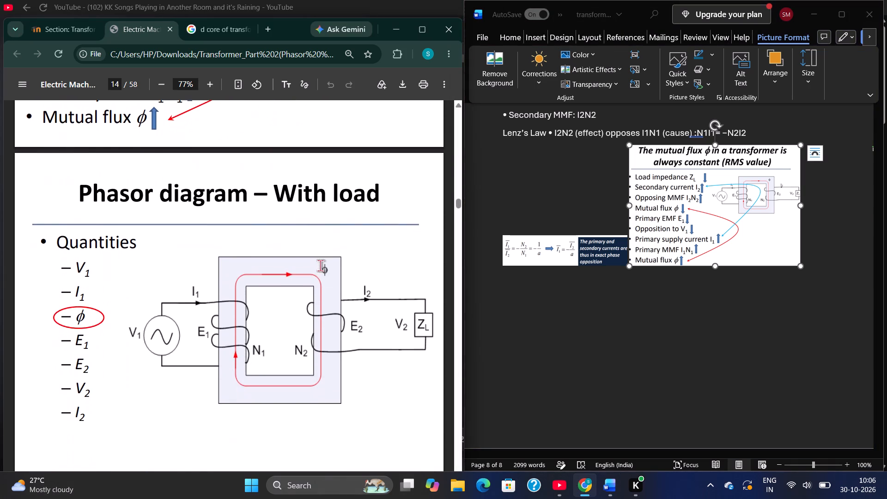
scroll(320, 265, "down", 3)
scroll(320, 265, "up", 1)
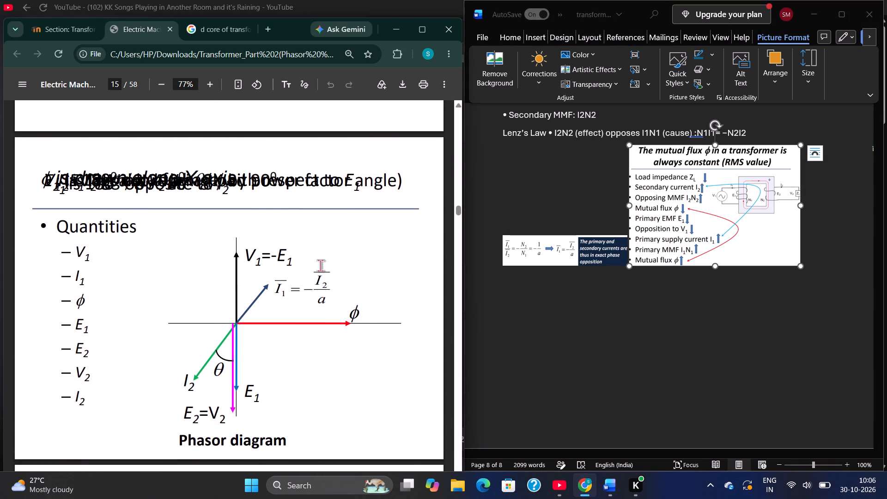
scroll(320, 265, "up", 2)
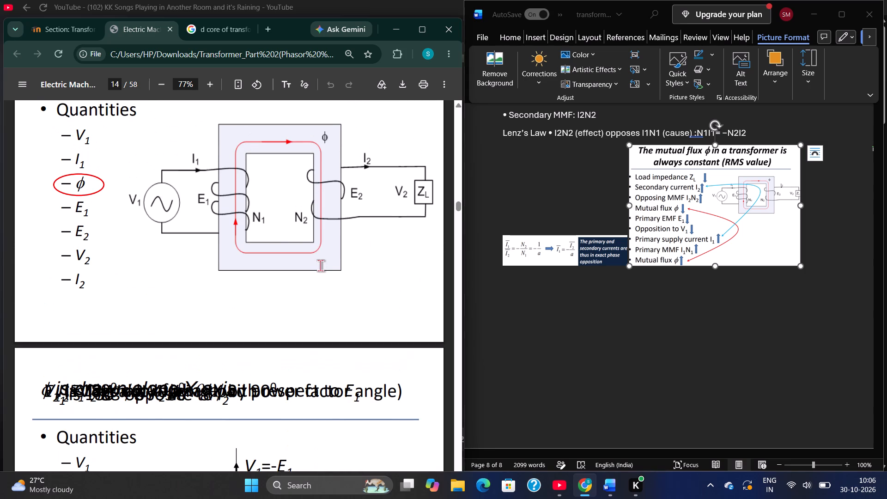
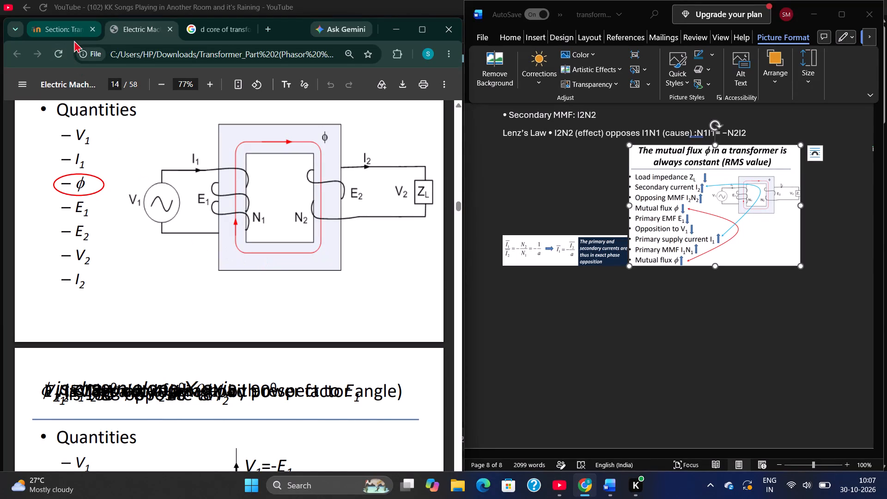
Open the Electric Generator, Motor, and Transformer course from My courses on the prp_moodle site.
left_click(57, 32)
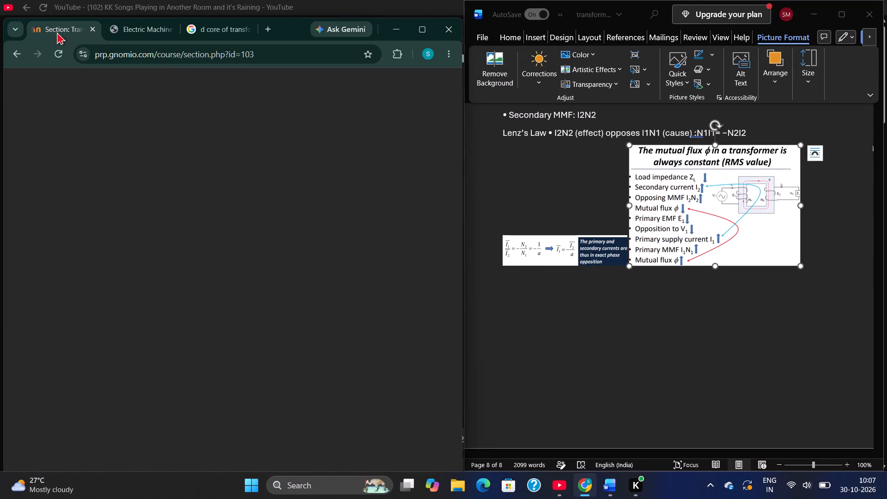
scroll(366, 308, "left", 1)
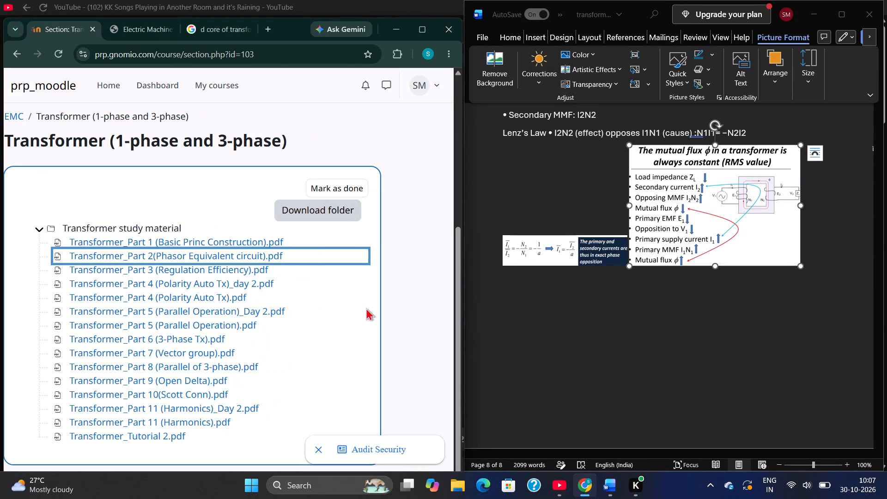
scroll(366, 308, "down", 4)
scroll(275, 325, "down", 4)
scroll(293, 326, "right", 5)
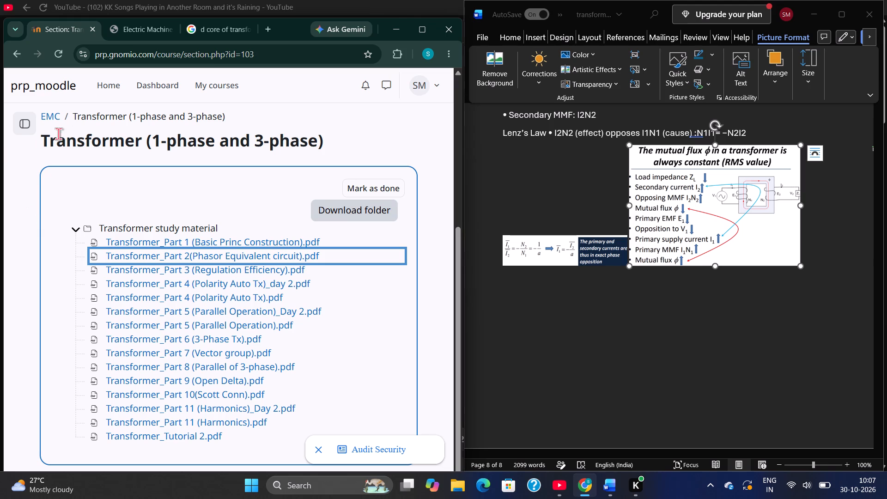
scroll(139, 145, "down", 4)
scroll(139, 145, "right", 5)
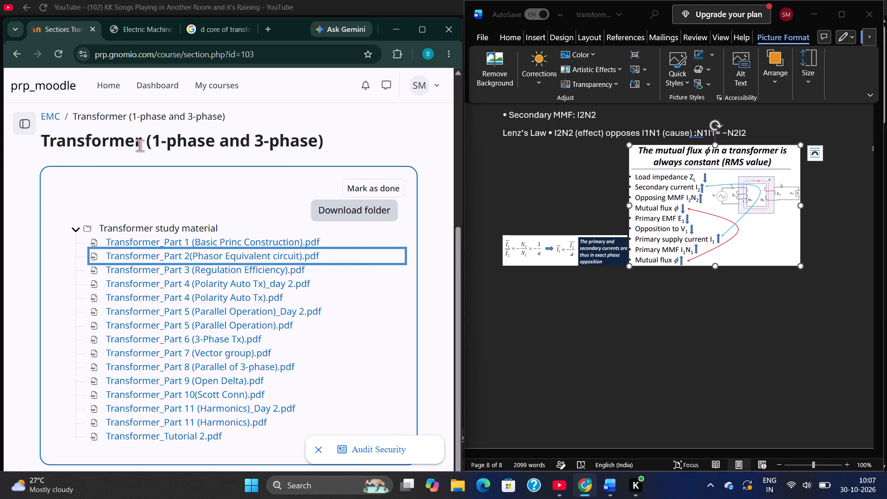
left_click(107, 91)
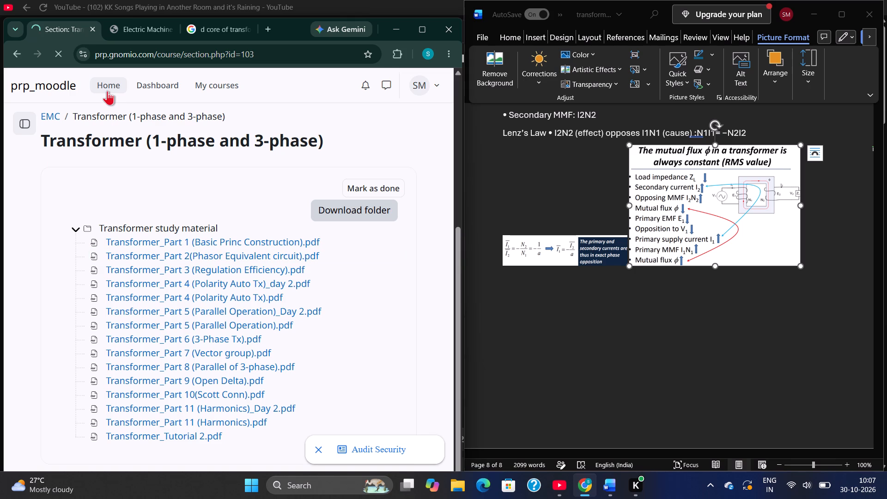
scroll(107, 91, "up", 1)
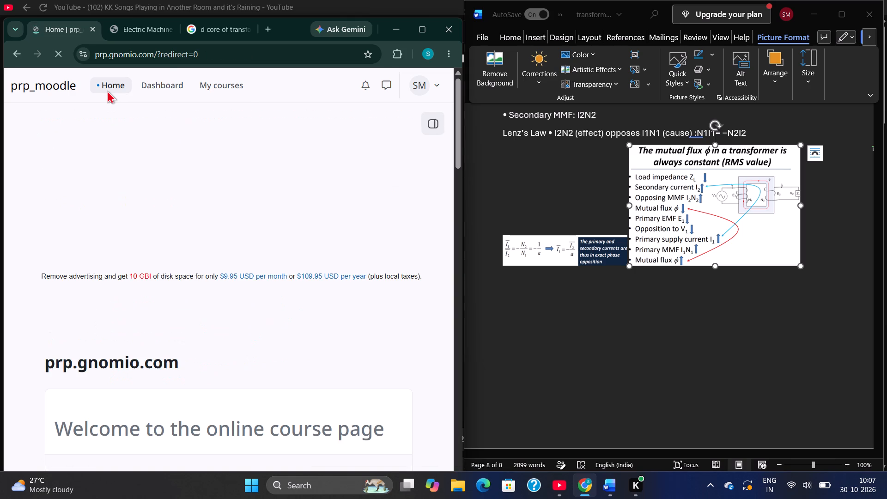
scroll(107, 91, "up", 1)
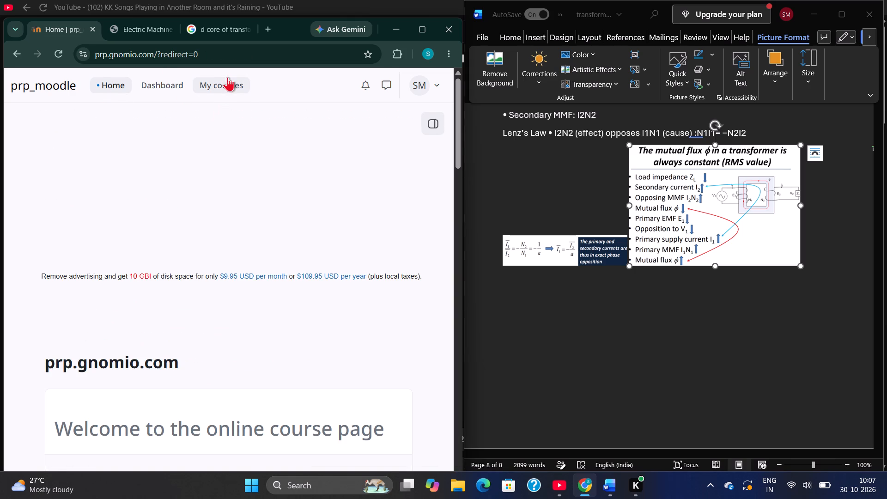
left_click(227, 77)
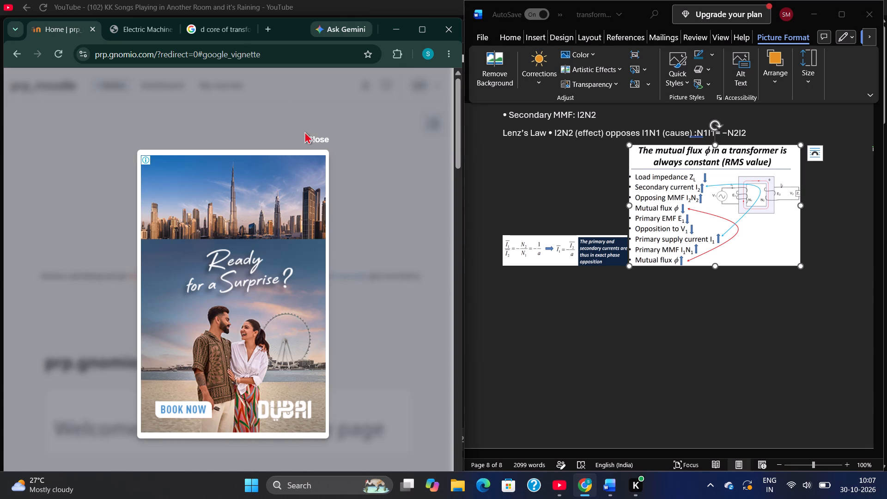
left_click(307, 132)
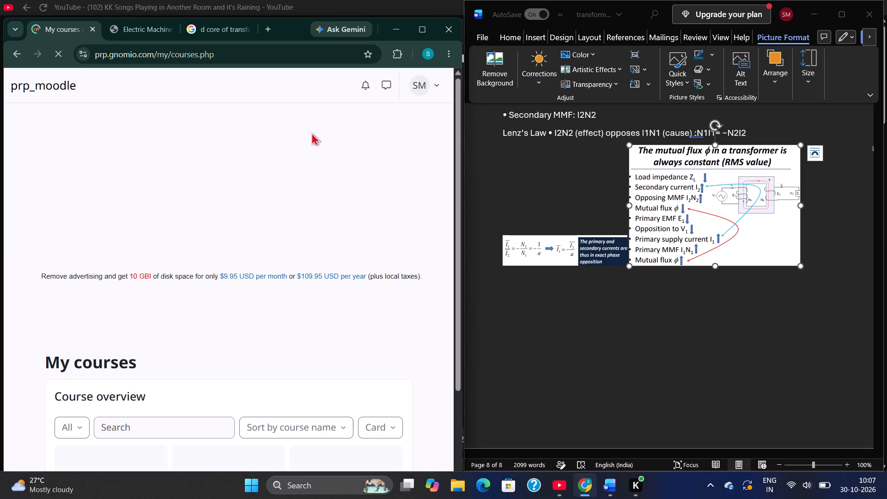
scroll(294, 244, "down", 4)
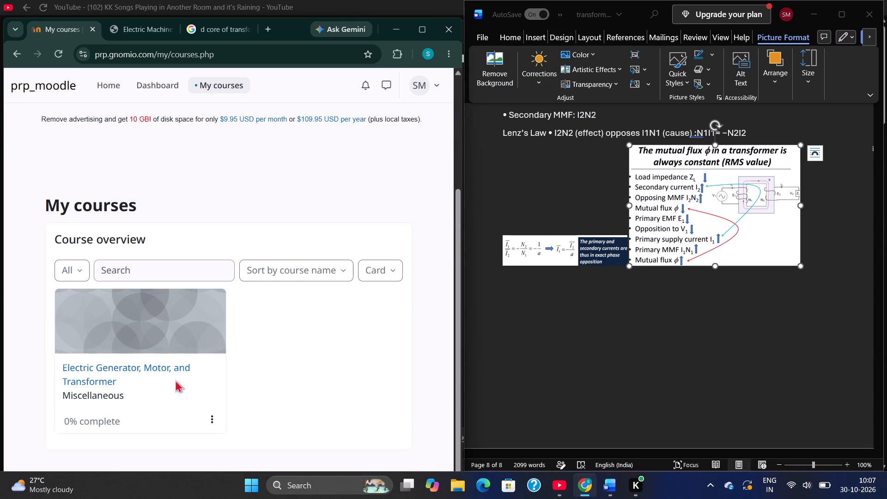
left_click(148, 369)
Examine the course's study material lists for Transformer, Synchronous Generator (Alternator) and Synchronous Motor.
scroll(148, 369, "down", 12)
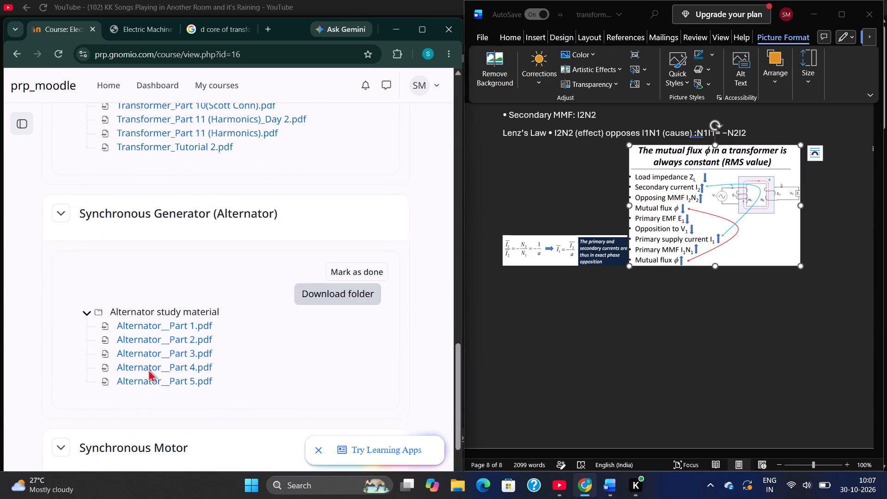
scroll(148, 369, "down", 3)
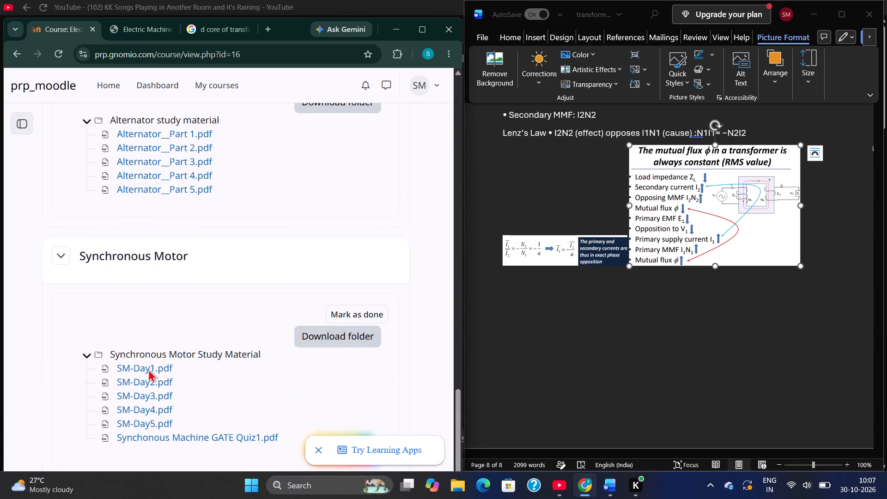
scroll(148, 369, "down", 3)
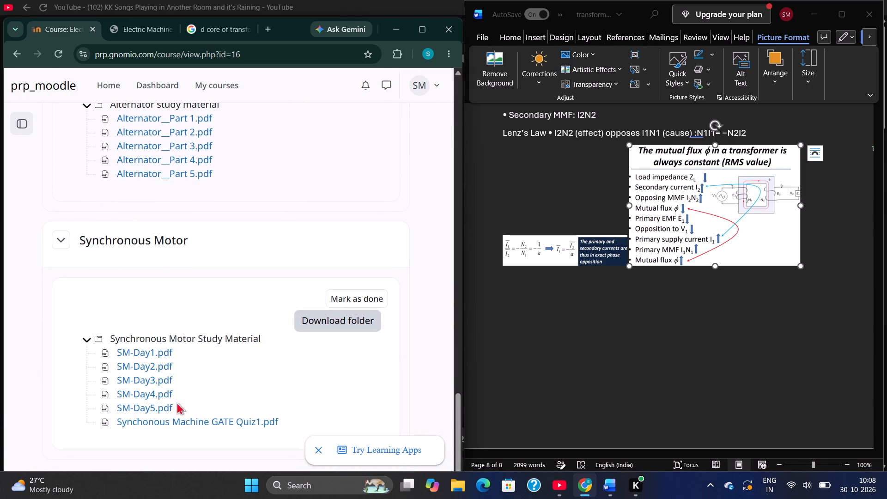
scroll(125, 269, "up", 1)
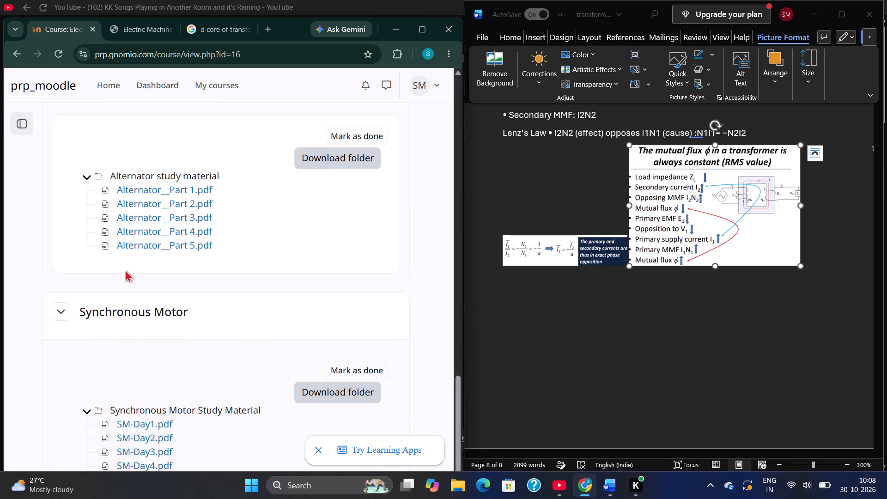
scroll(125, 269, "up", 2)
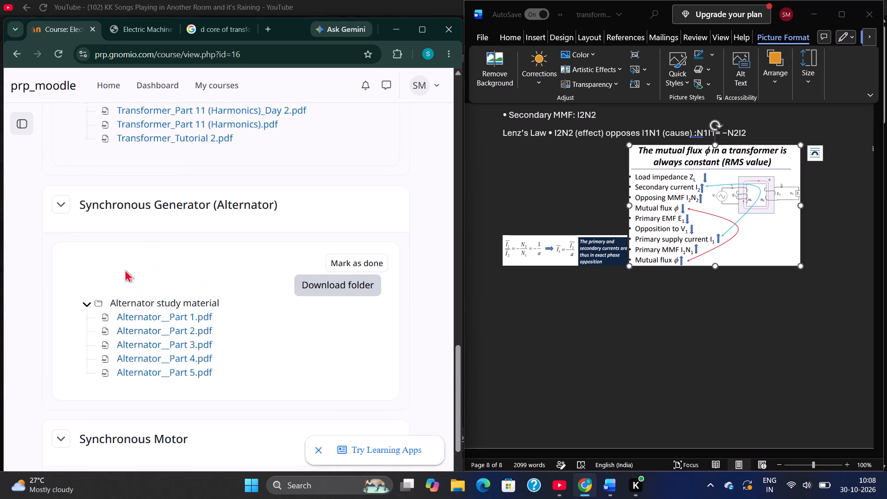
scroll(125, 269, "up", 1)
scroll(125, 269, "down", 8)
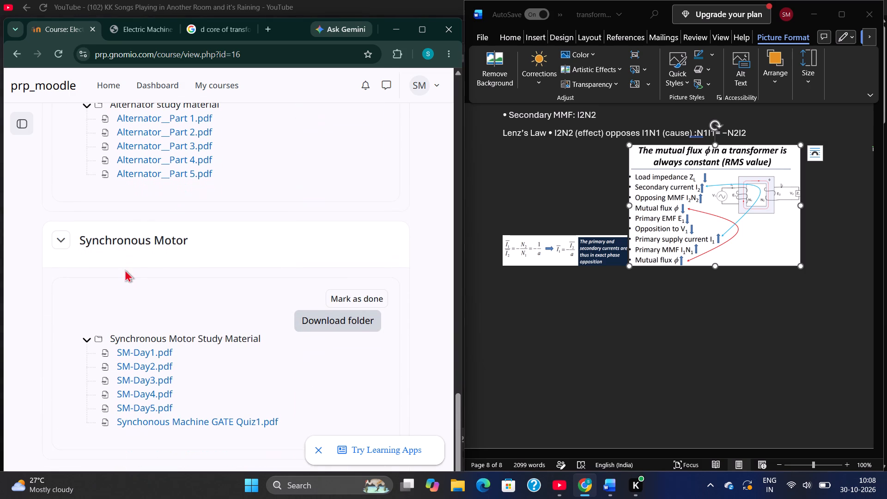
scroll(125, 269, "up", 1)
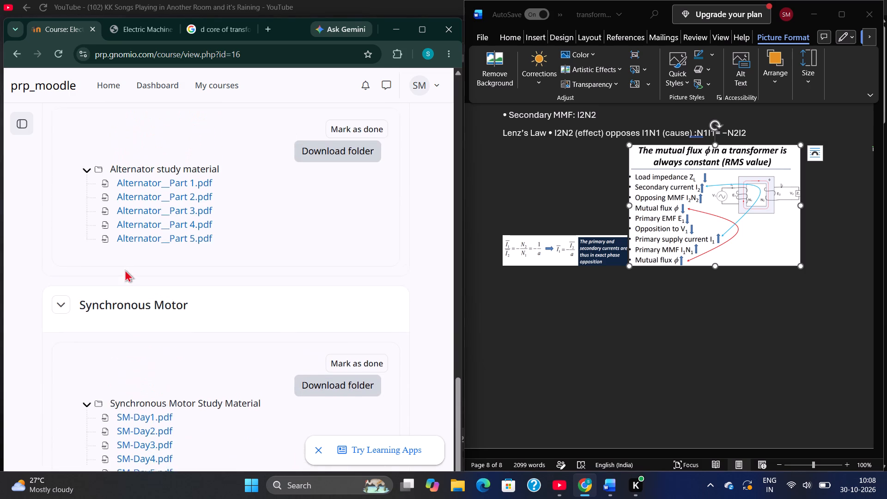
scroll(125, 269, "up", 5)
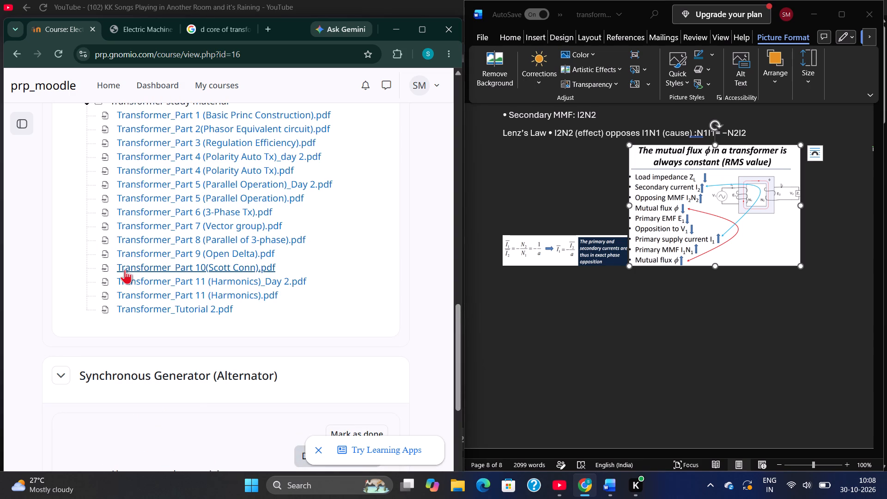
scroll(125, 269, "down", 5)
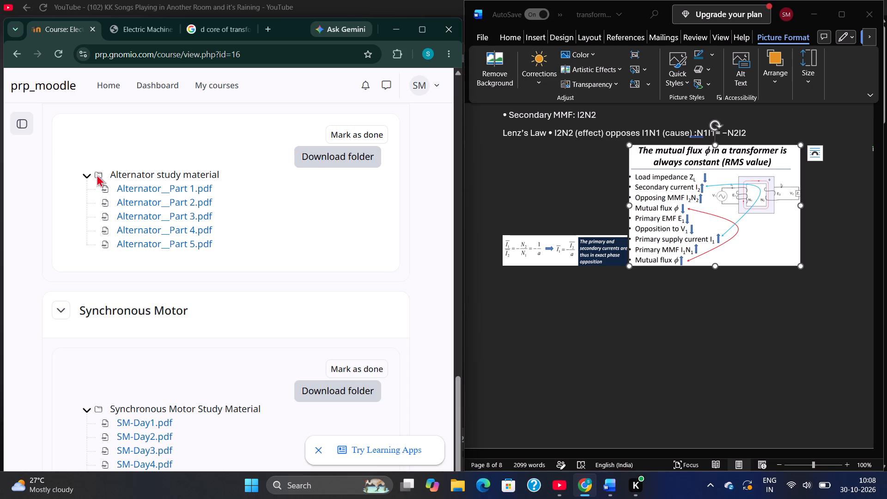
scroll(97, 174, "up", 3)
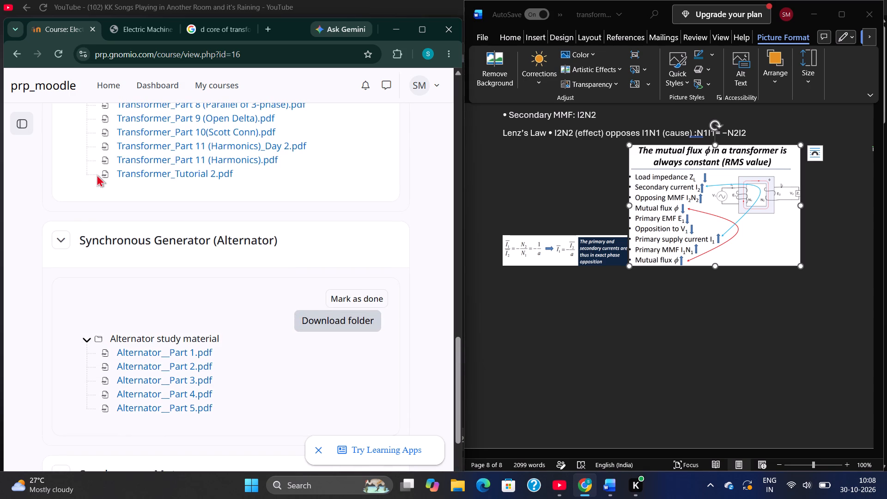
scroll(97, 174, "down", 3)
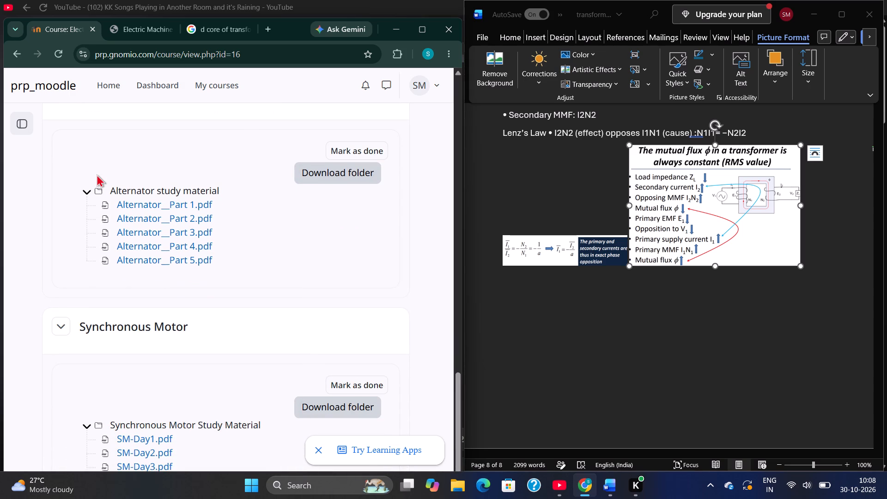
Download Alternator__Part 1.pdf from the Alternator study material, open it and skim its first slides.
left_click(124, 199)
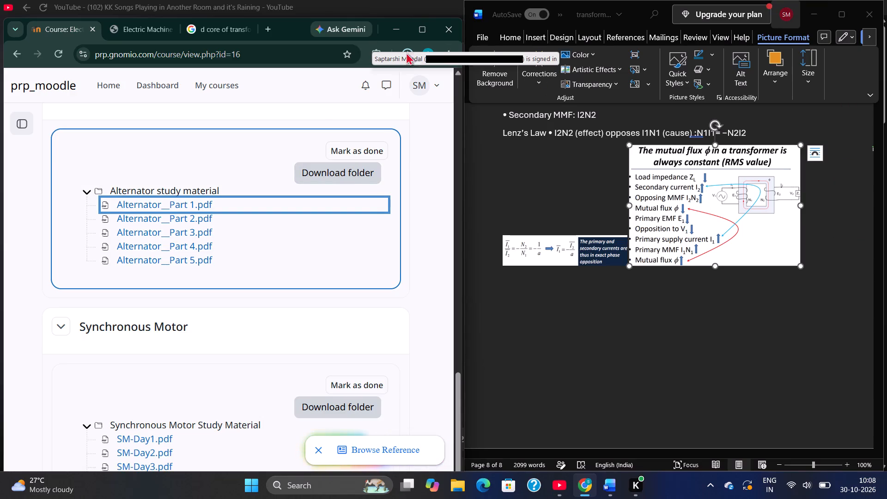
left_click(411, 55)
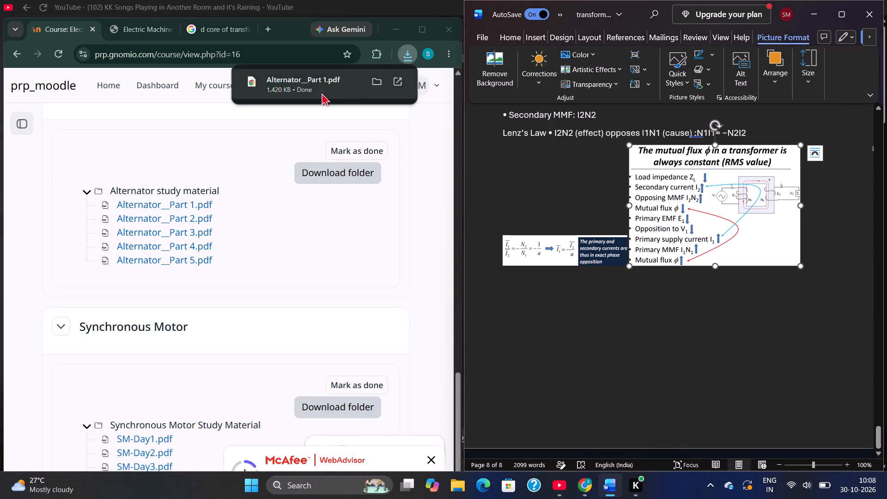
left_click(319, 93)
scroll(297, 277, "down", 1)
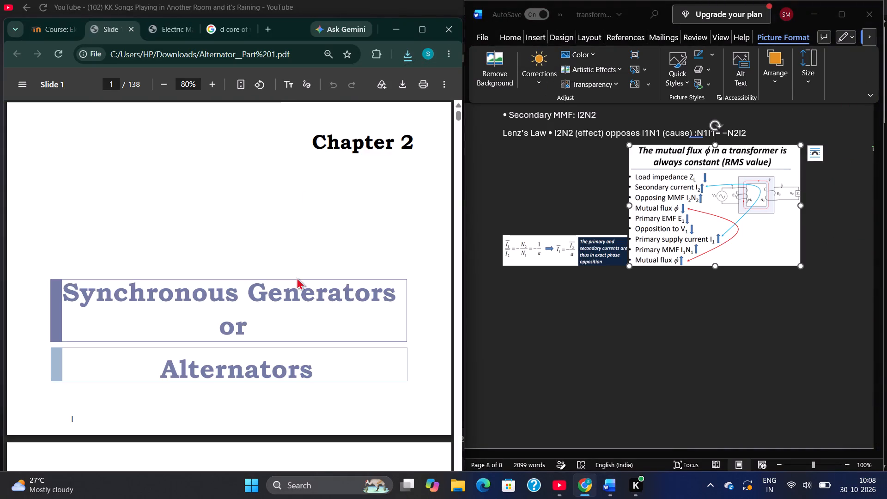
scroll(297, 277, "down", 6)
scroll(297, 277, "up", 2)
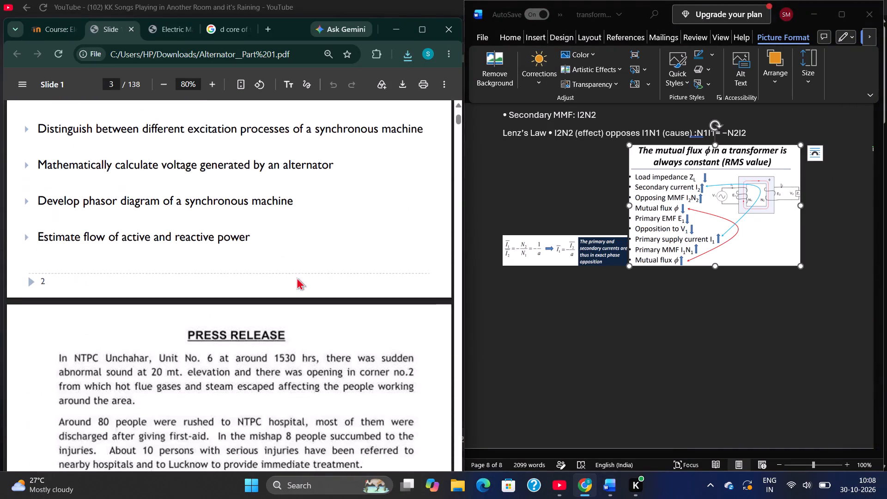
scroll(297, 277, "up", 4)
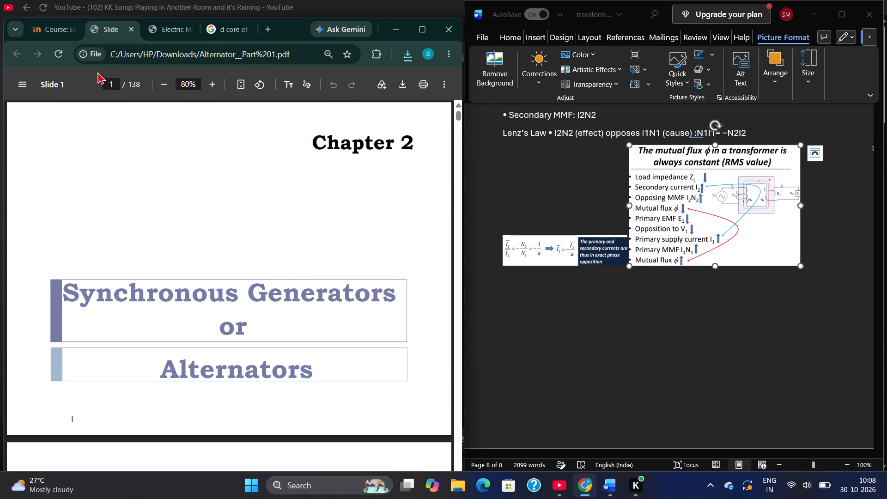
Download Alternator__Part 2.pdf from the course page, open it and check it against the open Part 1 file.
left_click(50, 32)
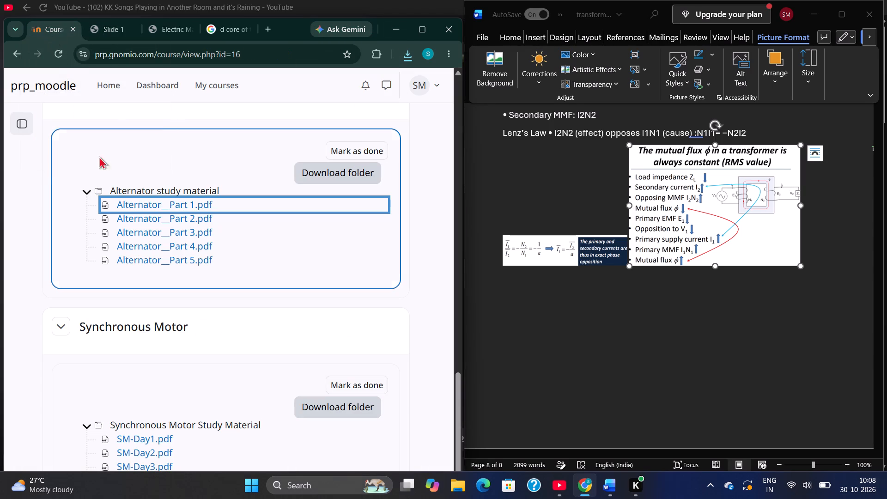
left_click(130, 216)
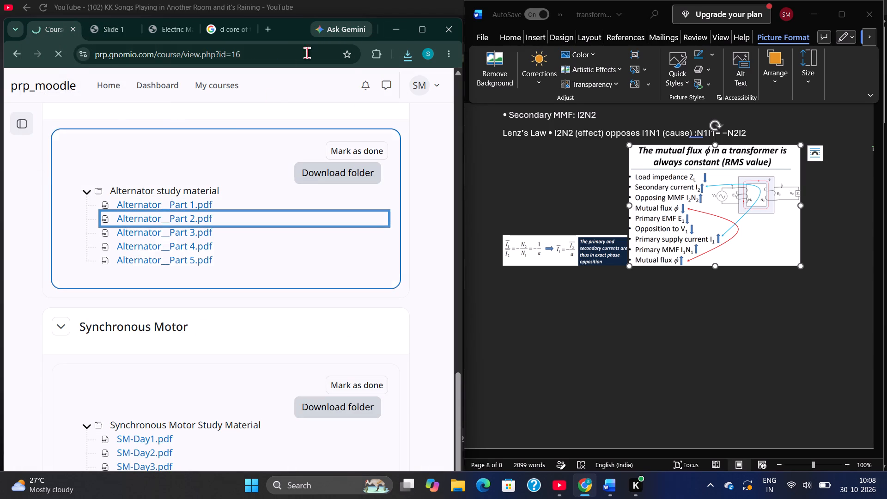
left_click(402, 52)
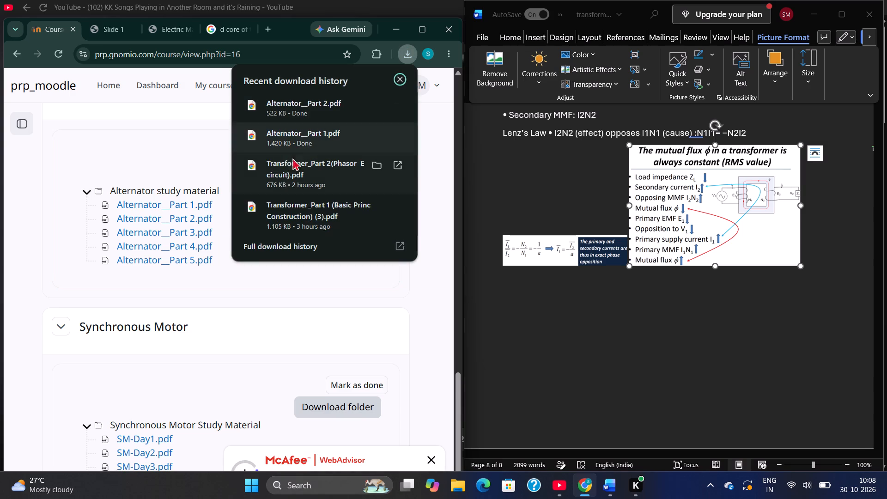
left_click(286, 106)
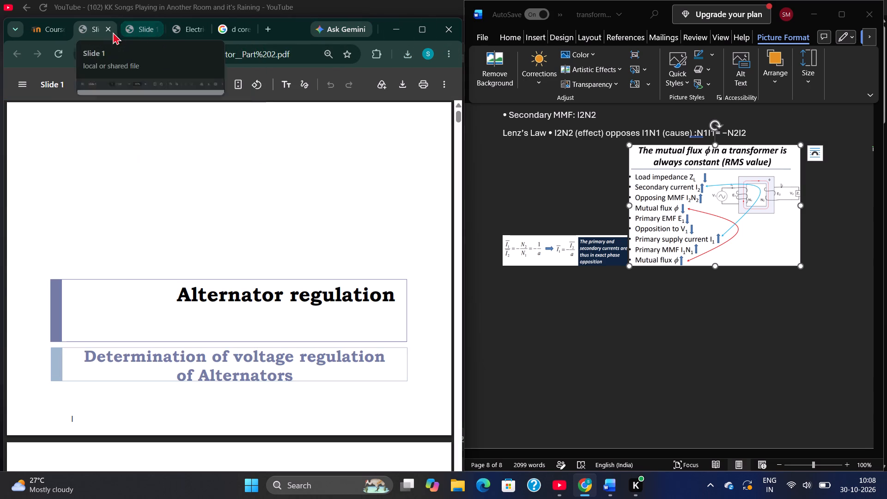
left_click(146, 29)
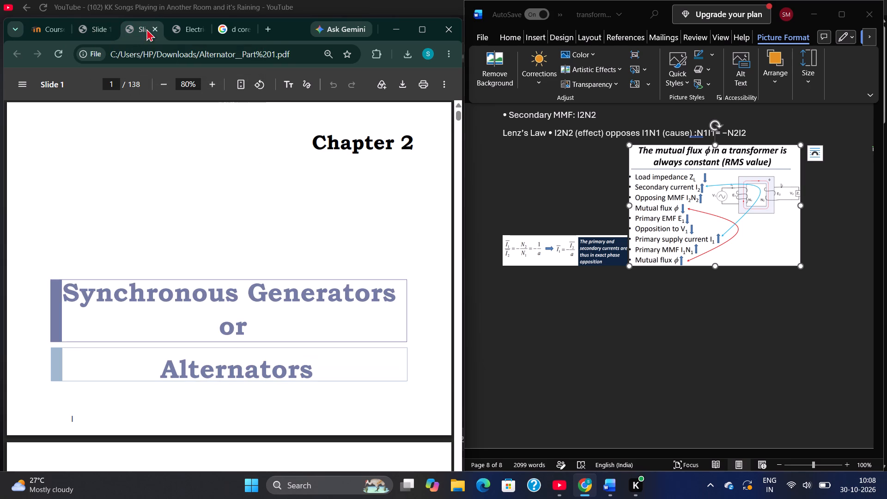
Download Alternator__Part 4.pdf from the Alternator study material and open it.
left_click(59, 34)
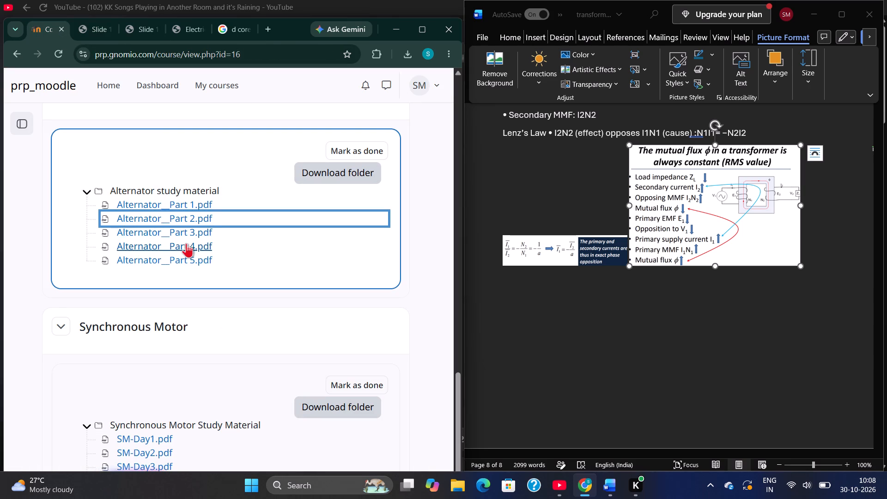
left_click(186, 243)
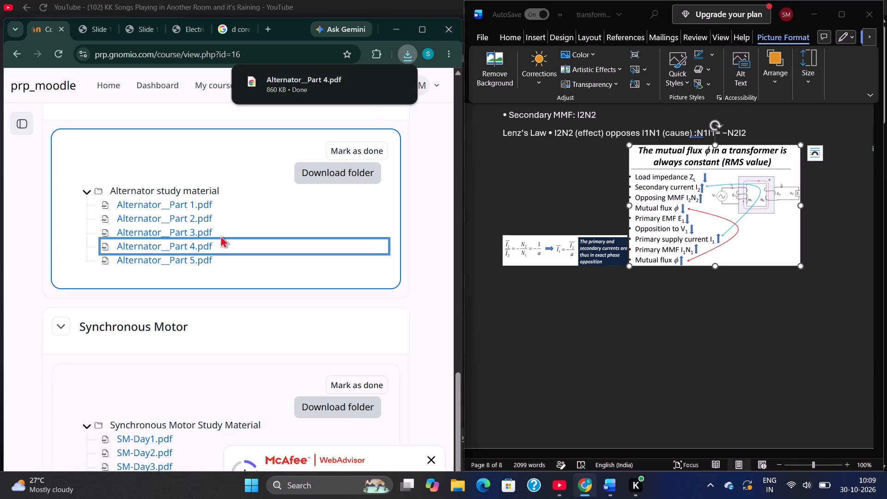
left_click(331, 94)
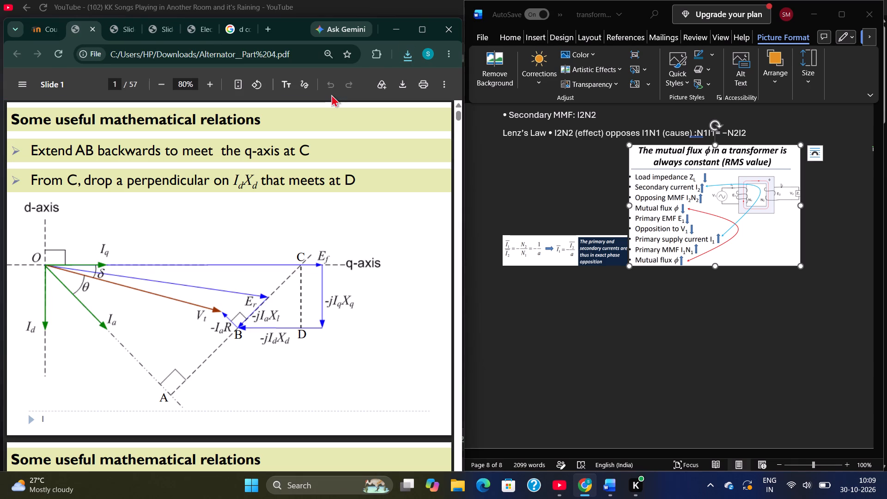
Download Alternator__Part 3.pdf from the Alternator study material on the course page and open it.
left_click(34, 36)
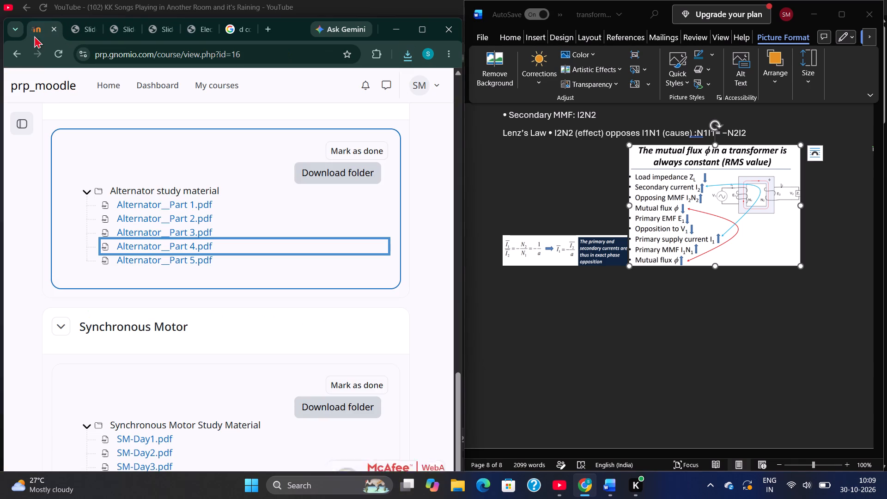
left_click(176, 232)
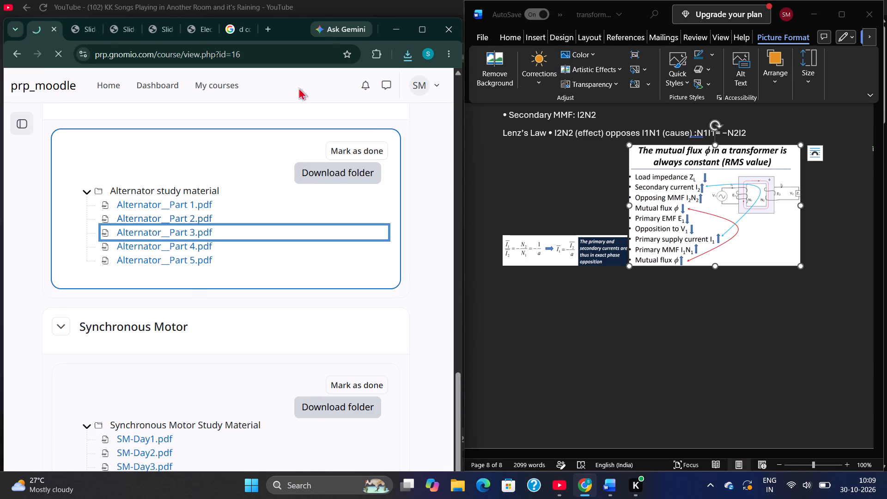
left_click(410, 50)
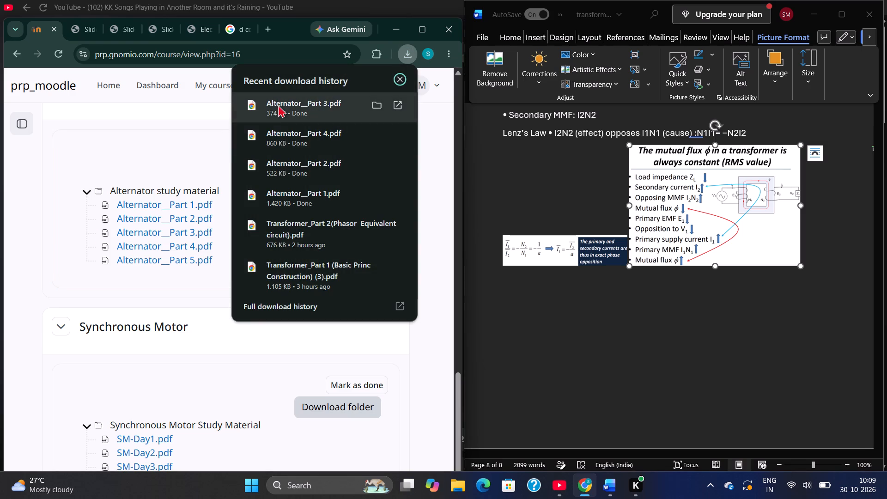
left_click(278, 105)
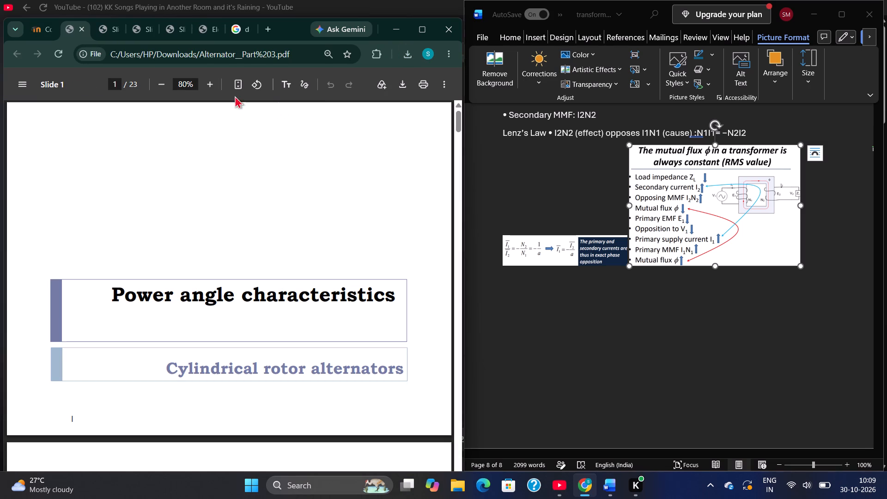
Download Alternator__Part 5.pdf from the Alternator study material on the course page and open it.
left_click(53, 29)
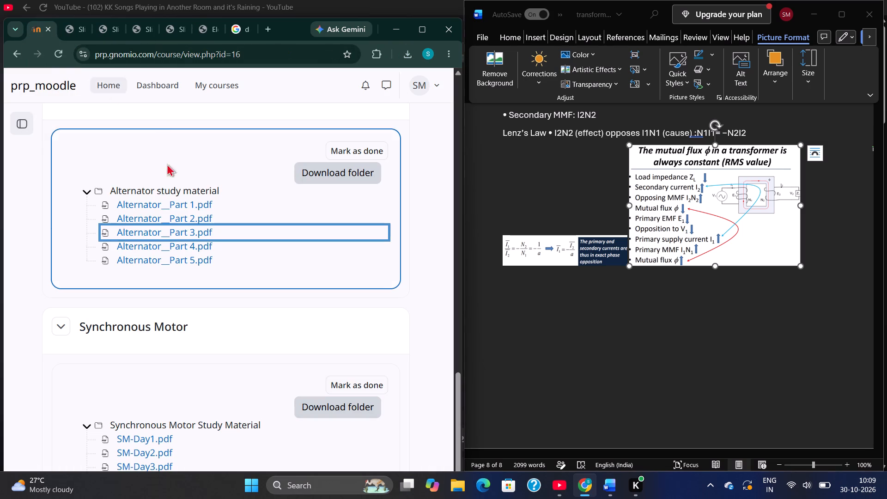
left_click(188, 254)
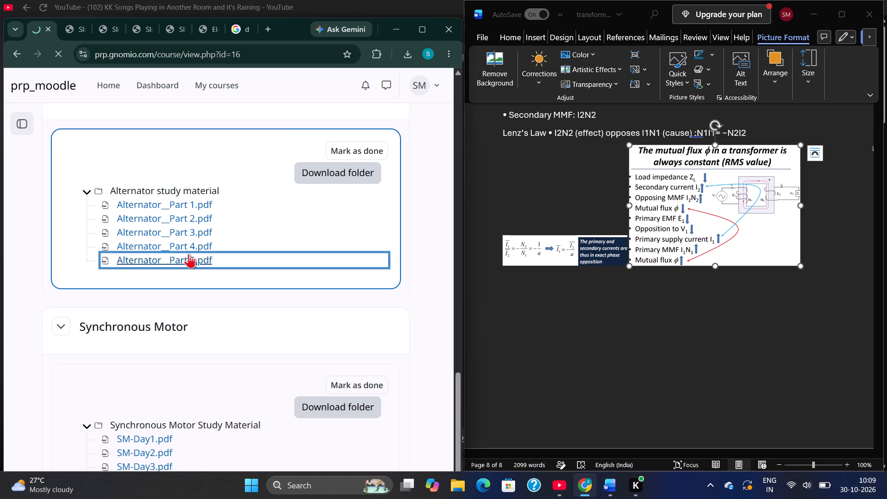
left_click(403, 53)
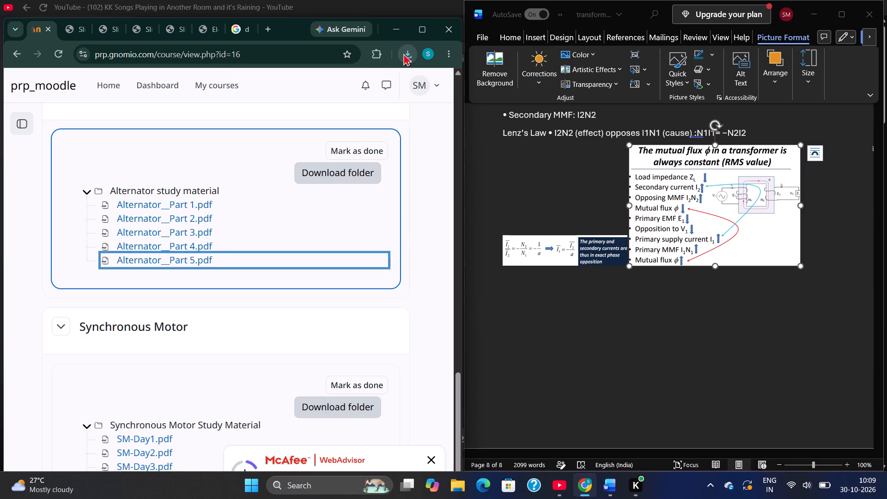
left_click(403, 53)
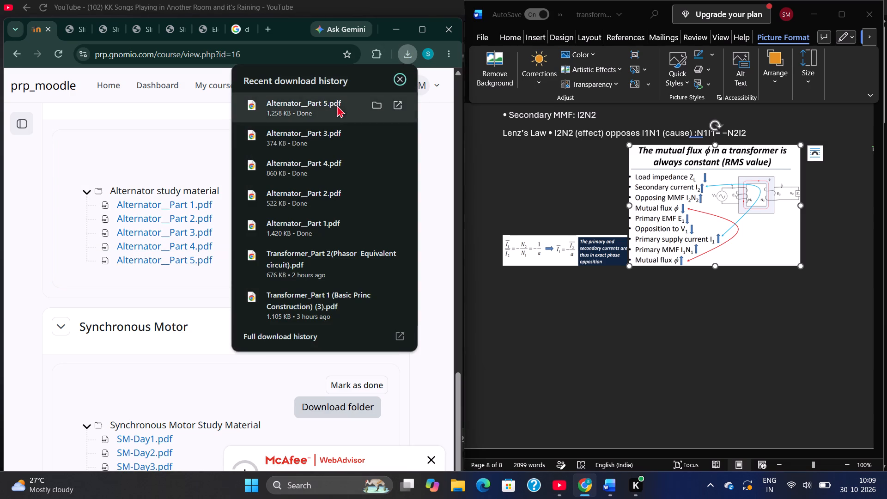
left_click(337, 105)
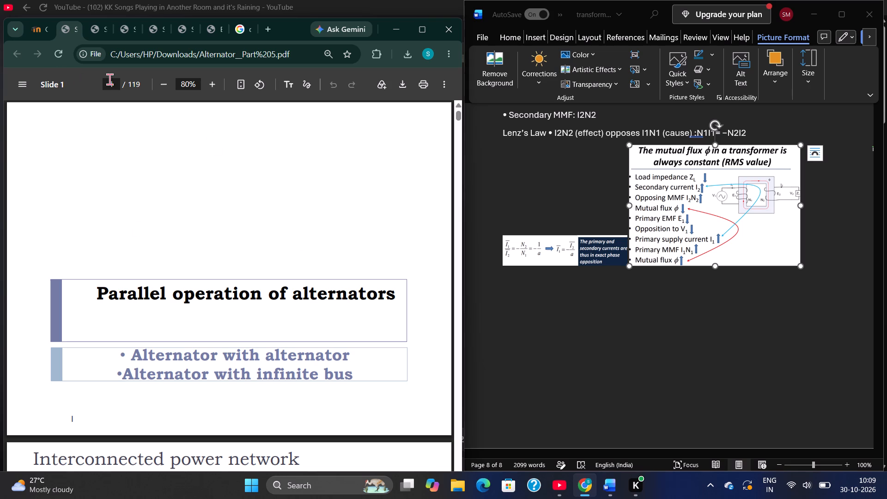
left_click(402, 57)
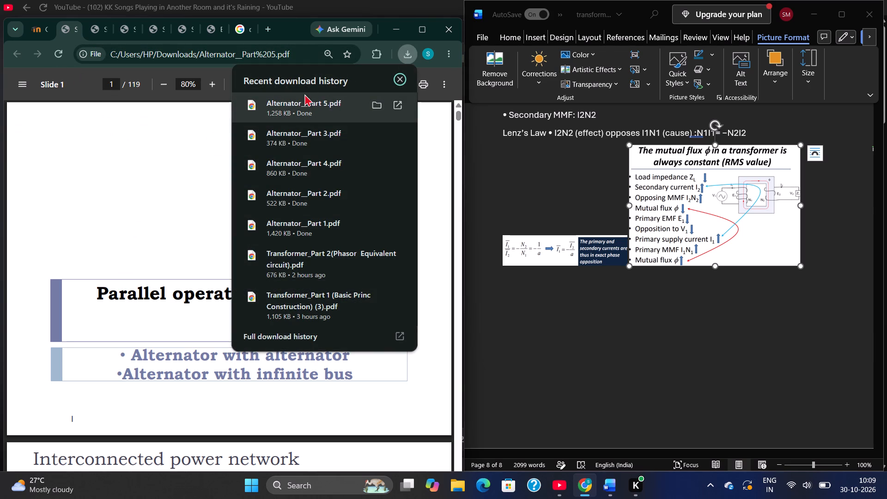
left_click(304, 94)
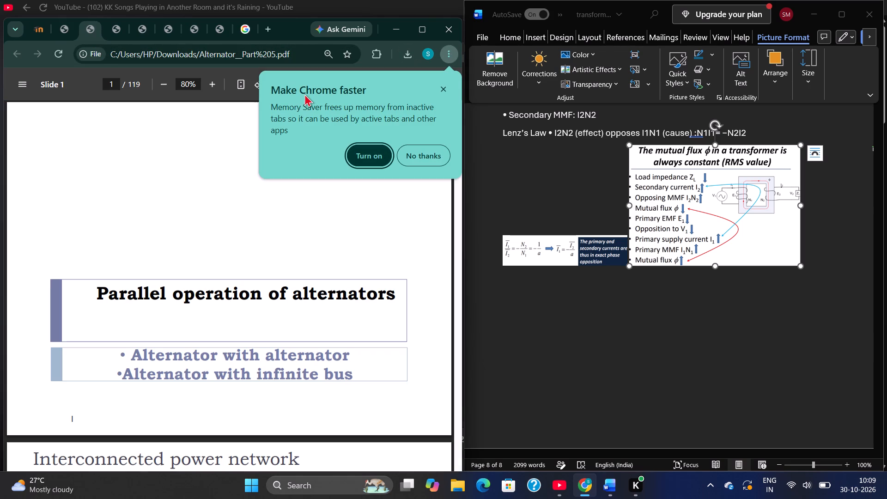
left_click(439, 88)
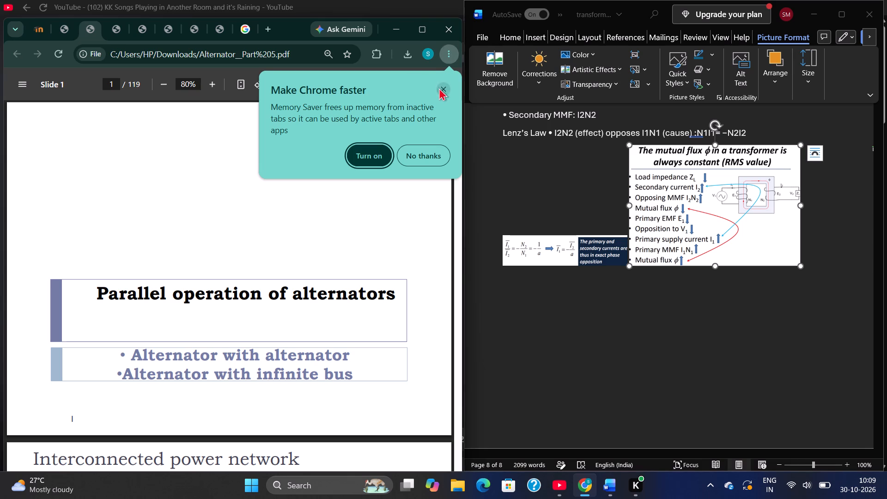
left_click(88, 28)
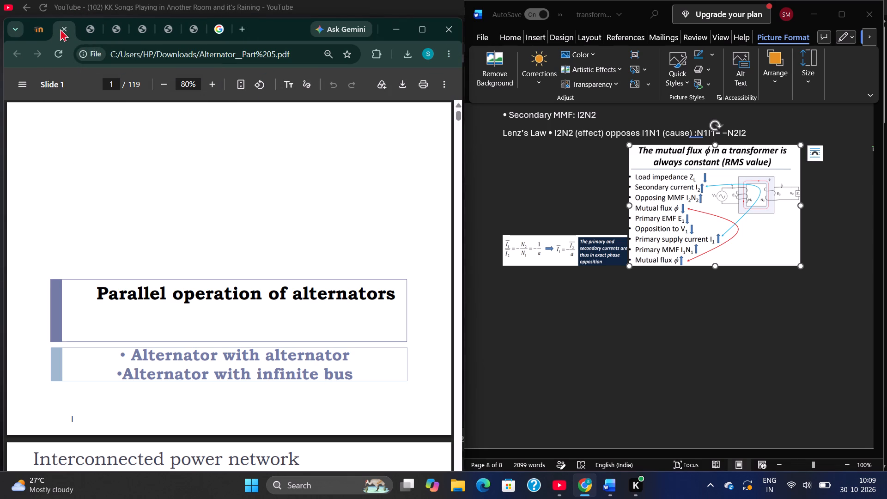
Close the open Alternator PDFs, Parts 1 to 5, and return to the Transformer Part 2 PDF.
left_click(64, 28)
left_click(64, 28)
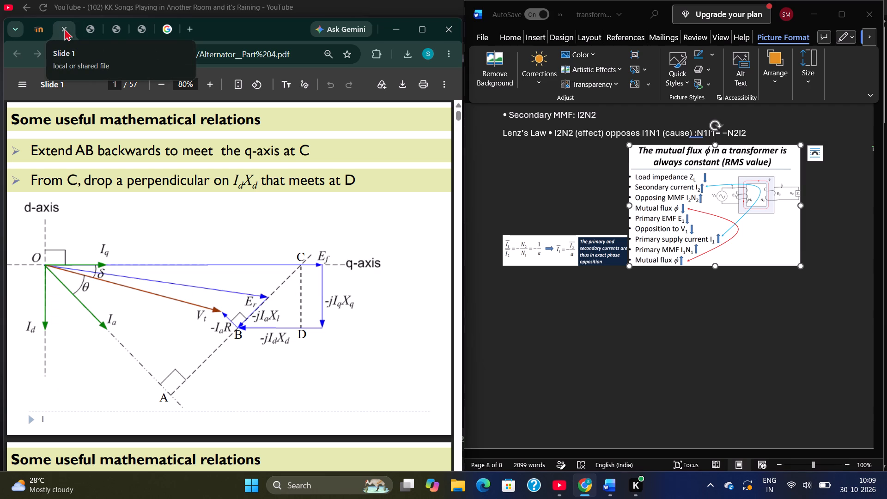
left_click(64, 28)
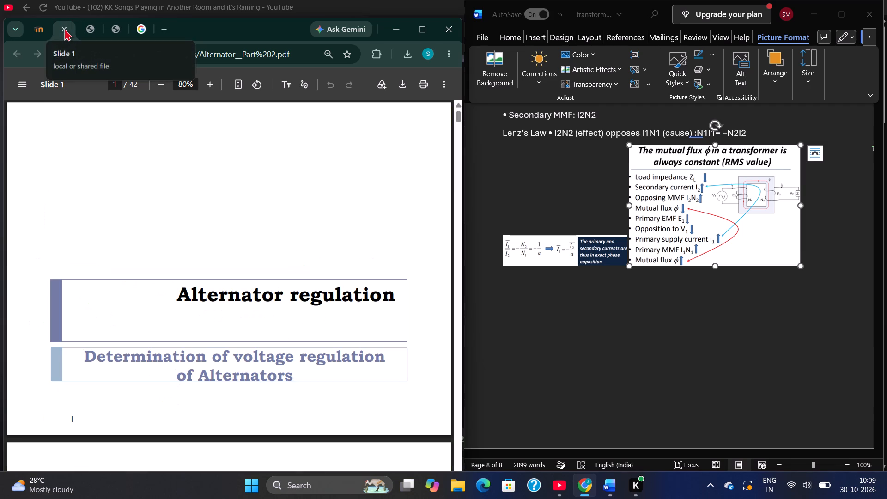
left_click(64, 28)
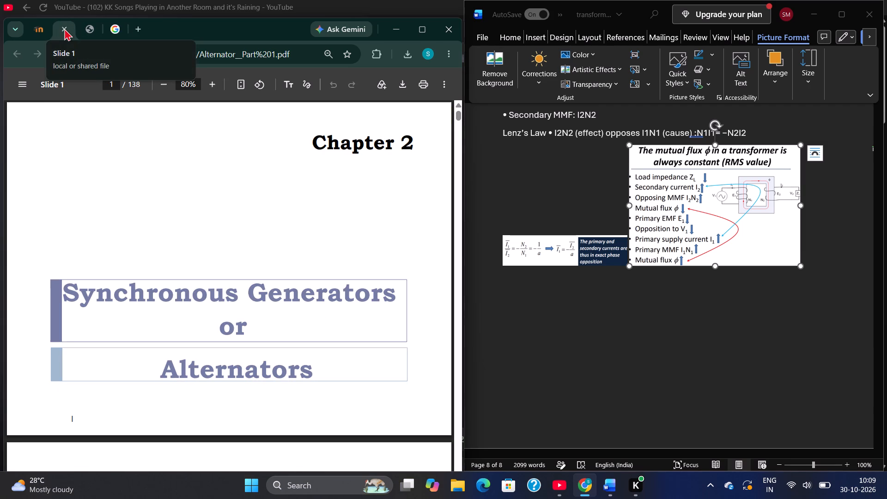
left_click(64, 28)
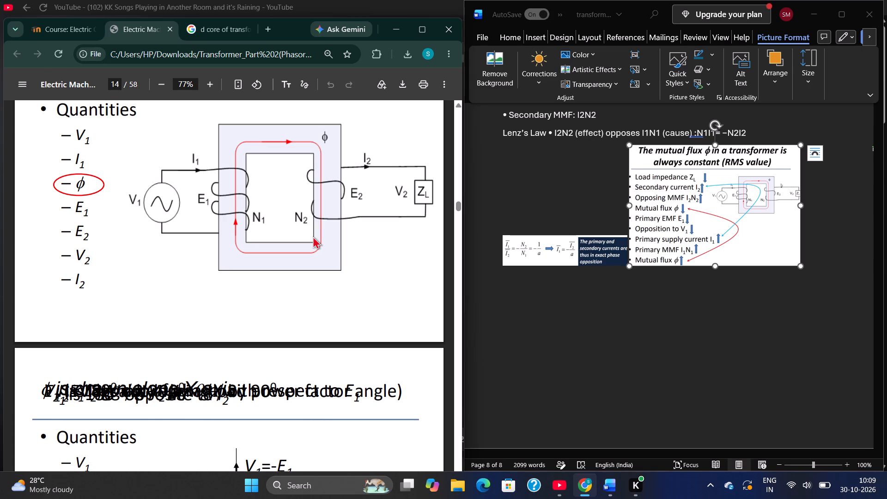
Examine the constant mutual flux slide and the "Phasor diagram – With load" slide in the Transformer Part 2 PDF.
scroll(304, 236, "up", 3)
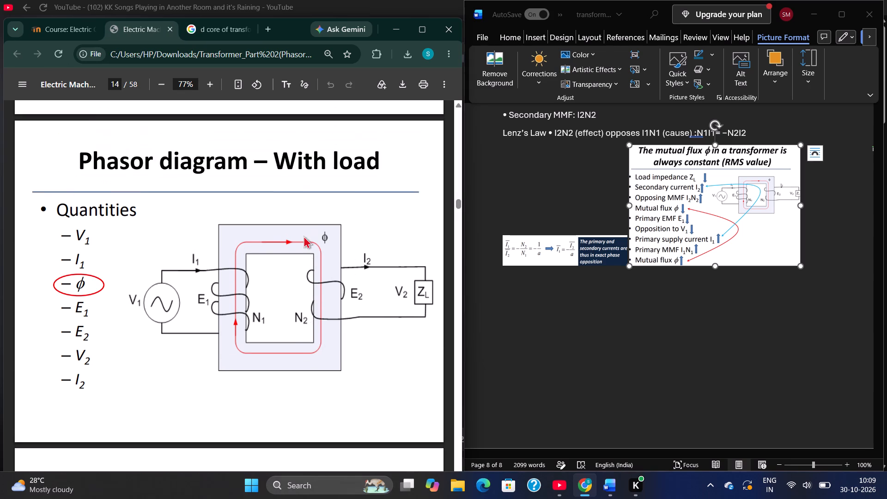
scroll(304, 236, "down", 3)
scroll(304, 236, "up", 5)
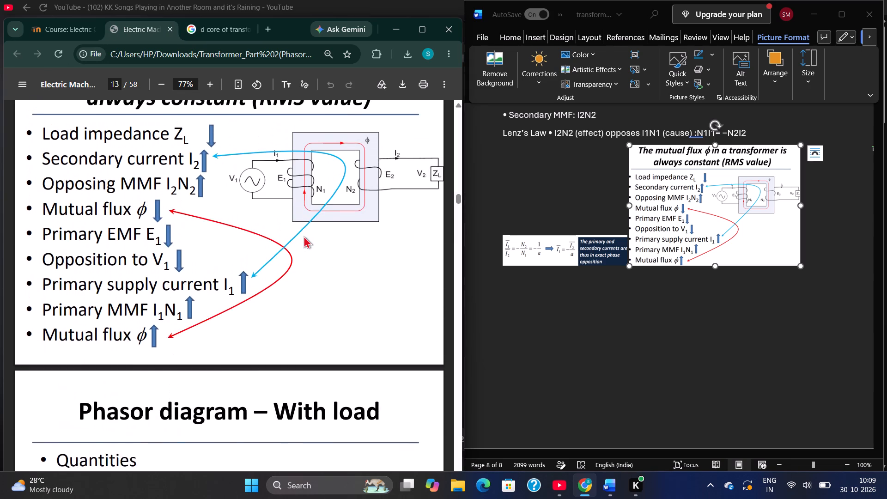
scroll(304, 236, "up", 3)
scroll(304, 236, "down", 4)
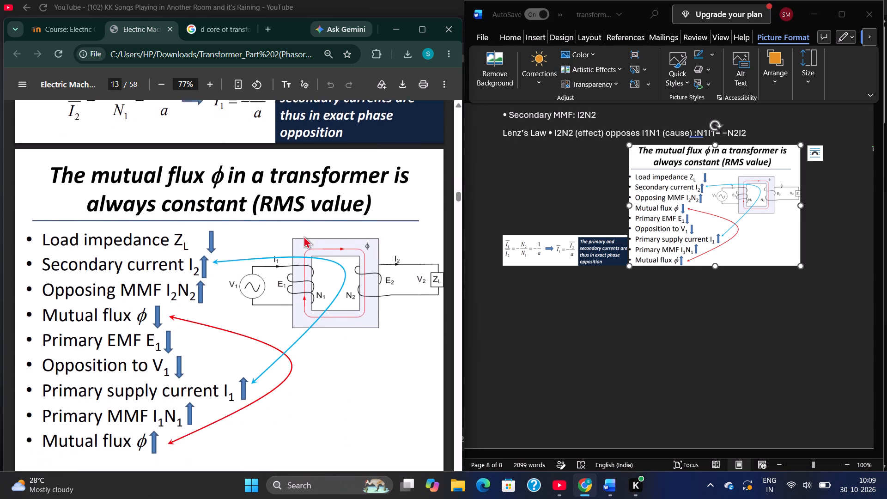
scroll(304, 236, "down", 2)
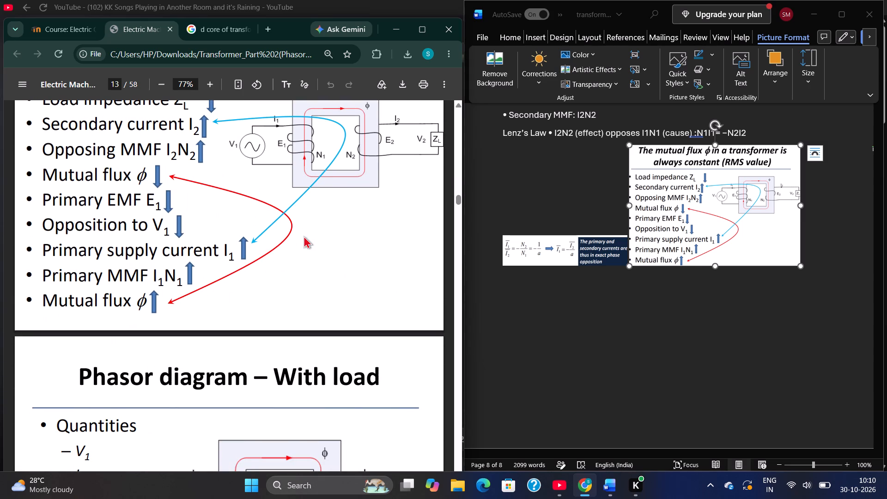
scroll(200, 330, "down", 3)
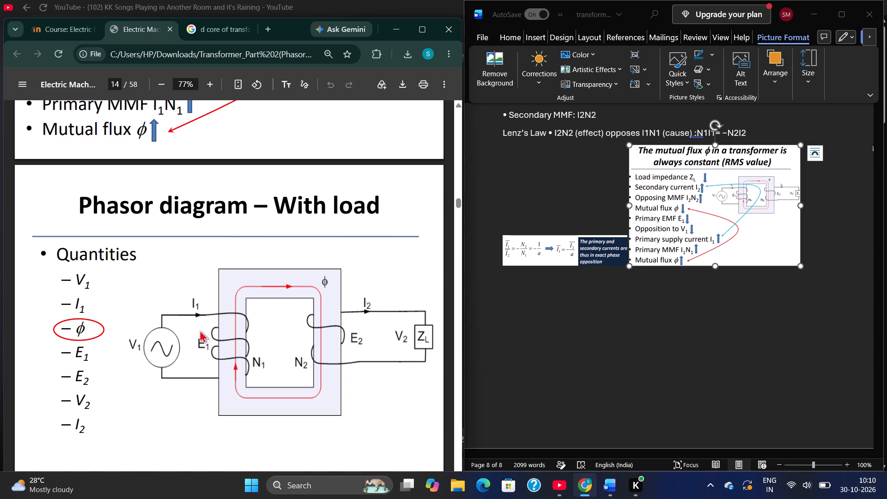
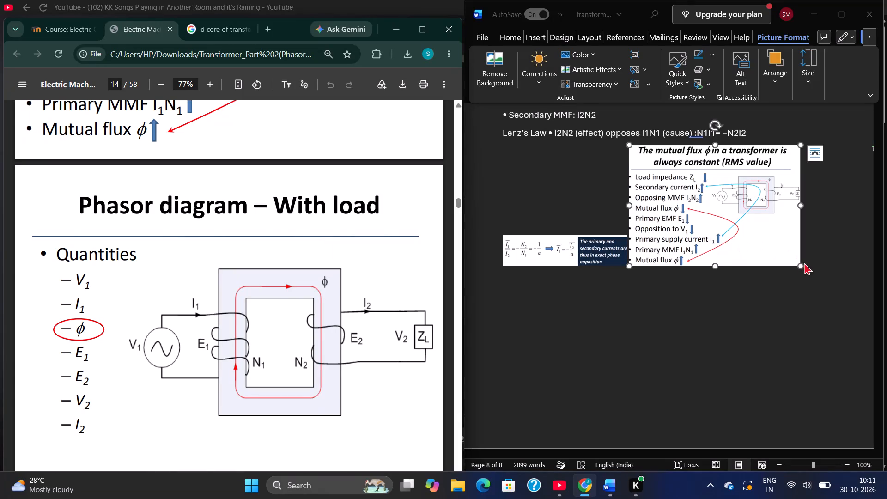
Switch to the Word document and review the "Ideal Transformer Operation under Load" notes, from the no-load phasor diagram to the constant mutual flux picture.
left_click(810, 259)
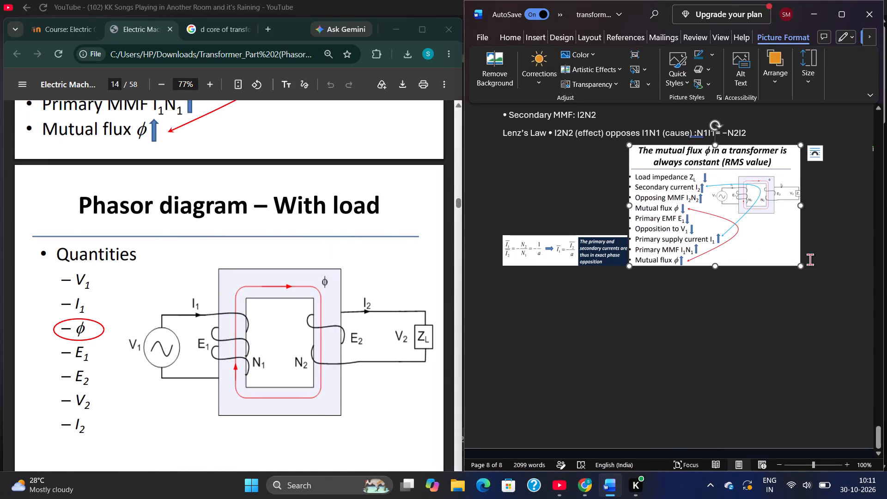
left_click(810, 259)
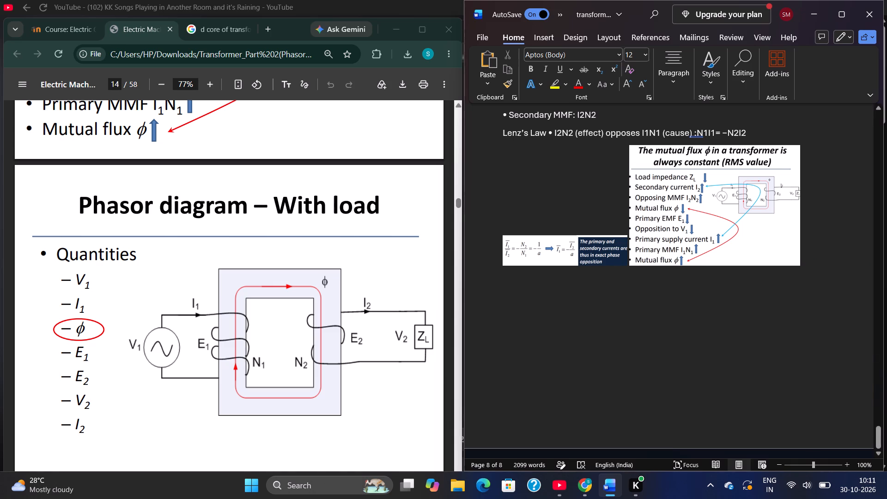
scroll(581, 331, "up", 2)
scroll(581, 331, "down", 1)
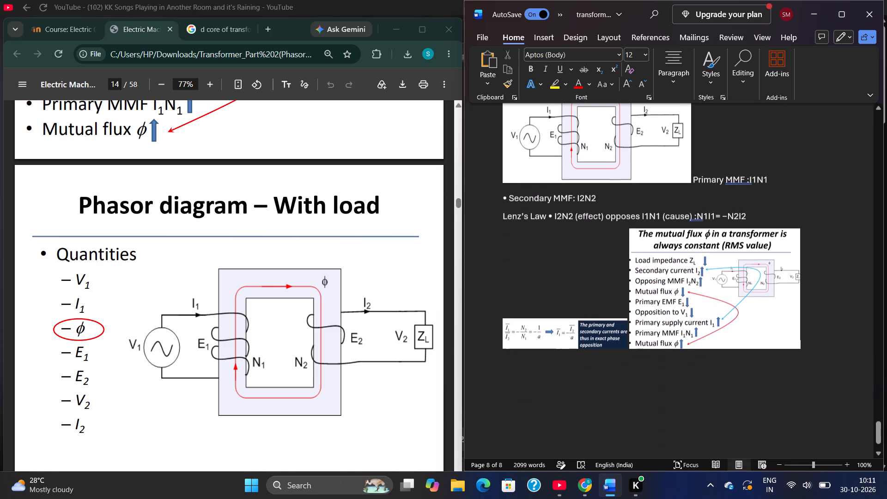
scroll(581, 331, "down", 1)
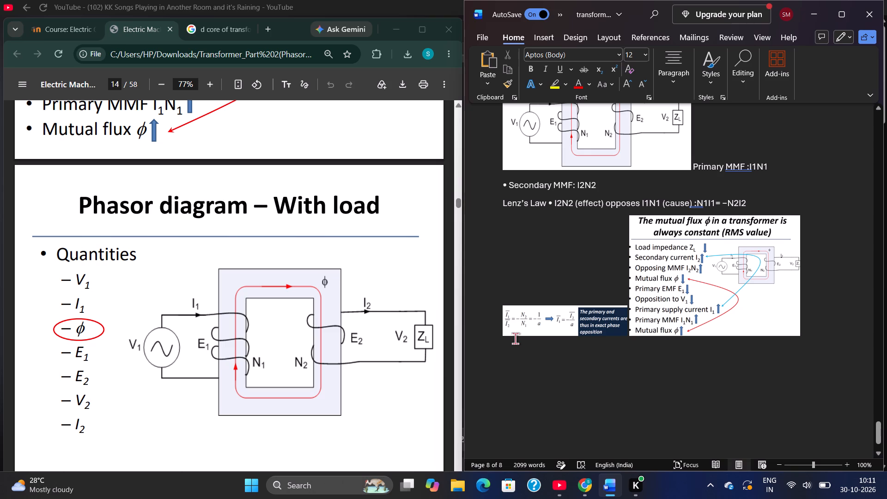
scroll(515, 338, "up", 2)
scroll(515, 338, "down", 1)
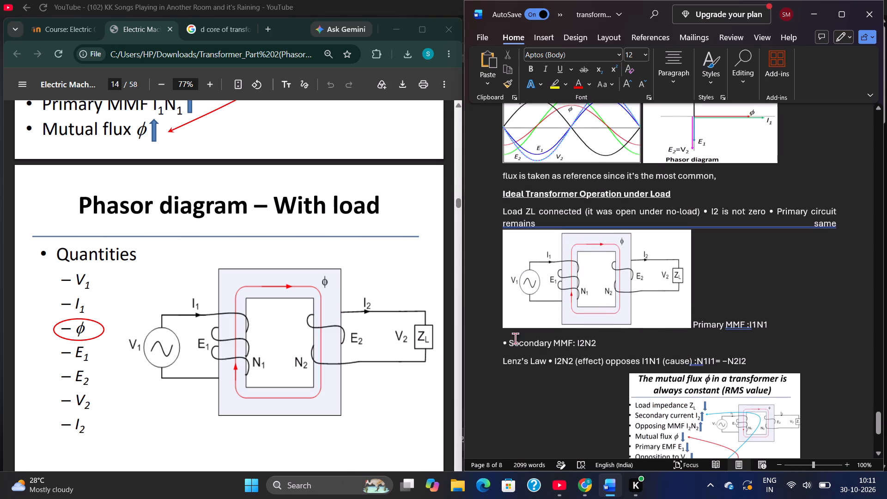
scroll(515, 338, "down", 2)
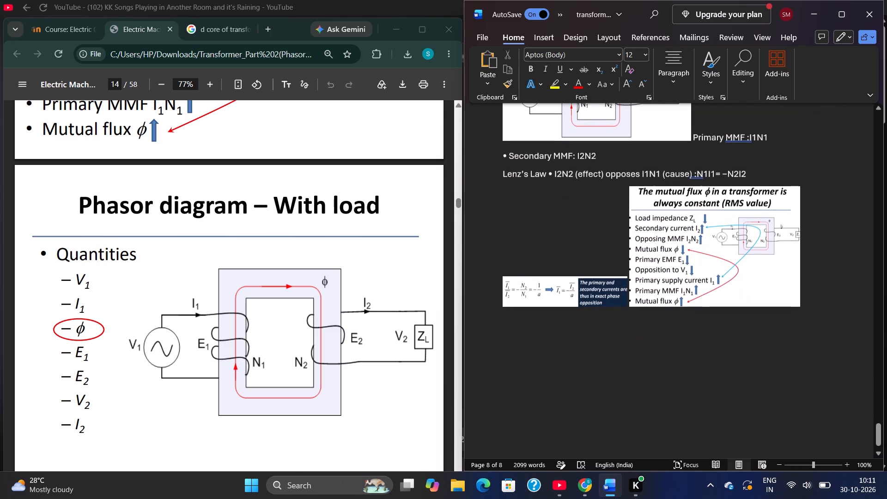
scroll(515, 338, "down", 2)
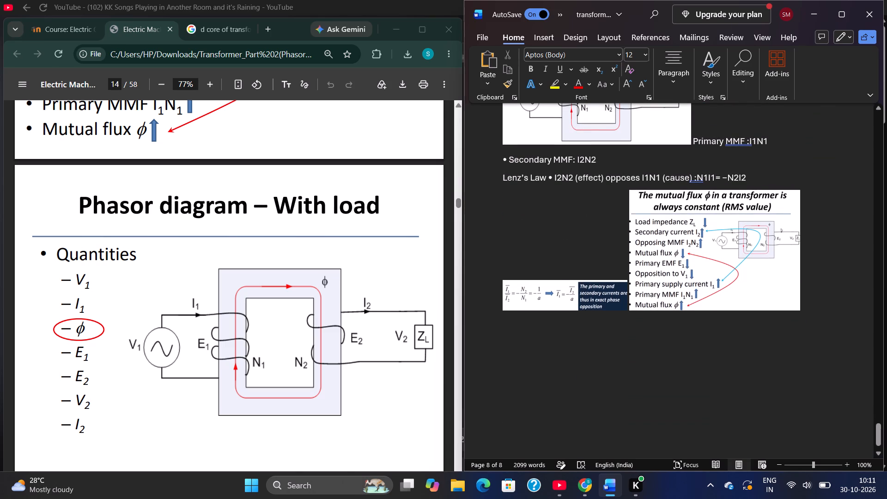
scroll(515, 338, "up", 3)
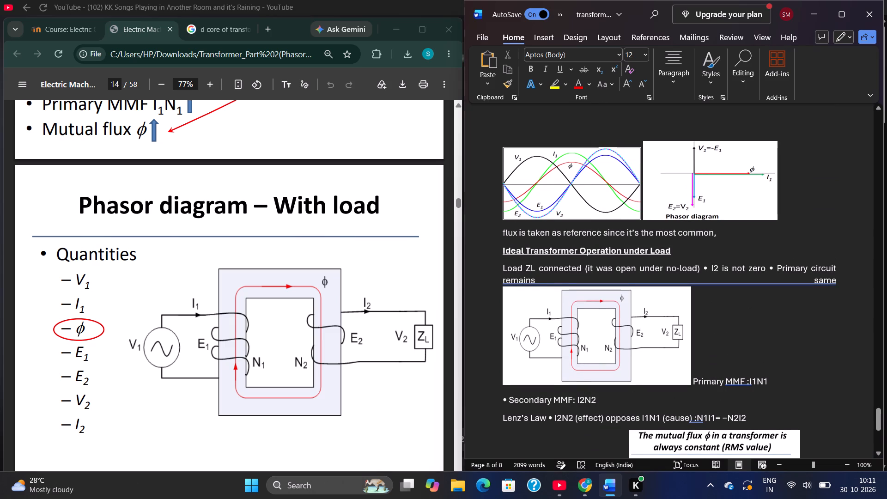
scroll(515, 338, "down", 1)
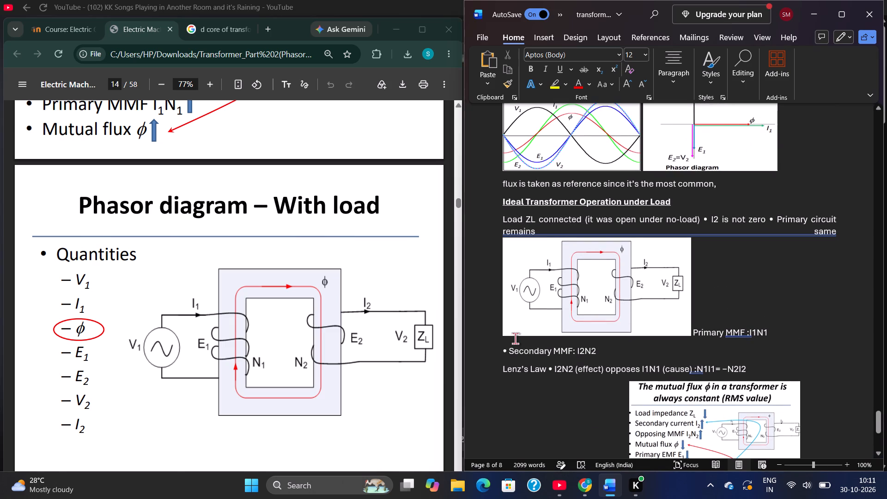
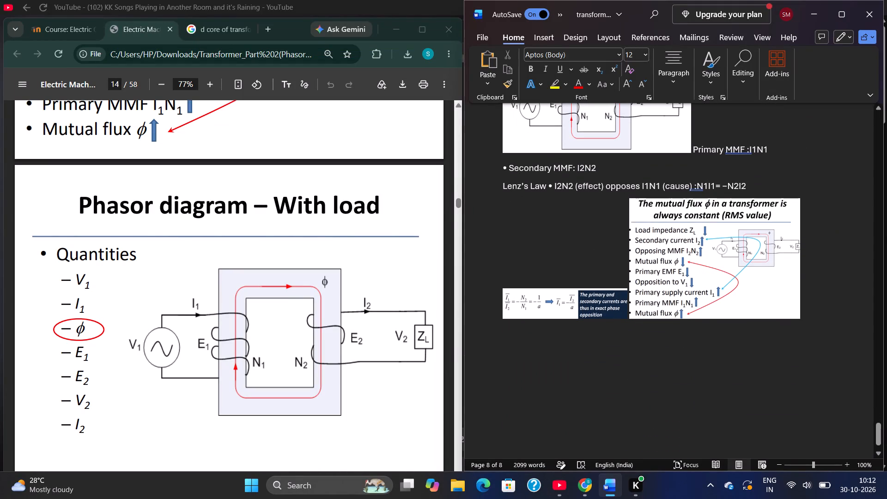
Insert eight spaces between the current-ratio equation picture and the constant mutual flux picture to separate them.
left_click_drag(538, 301, 547, 209)
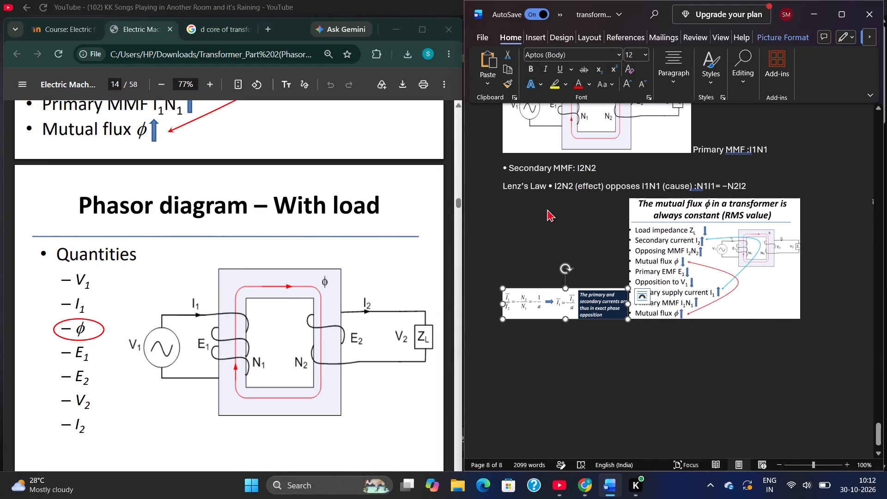
left_click(664, 258)
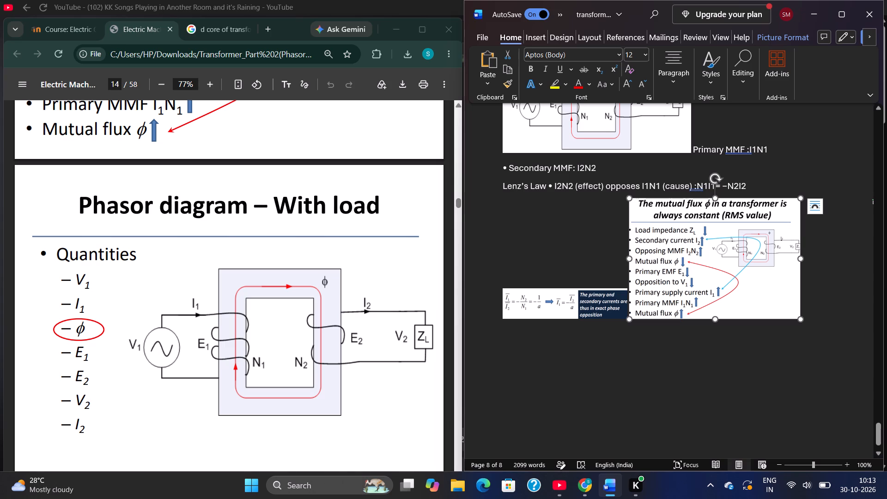
left_click(817, 298)
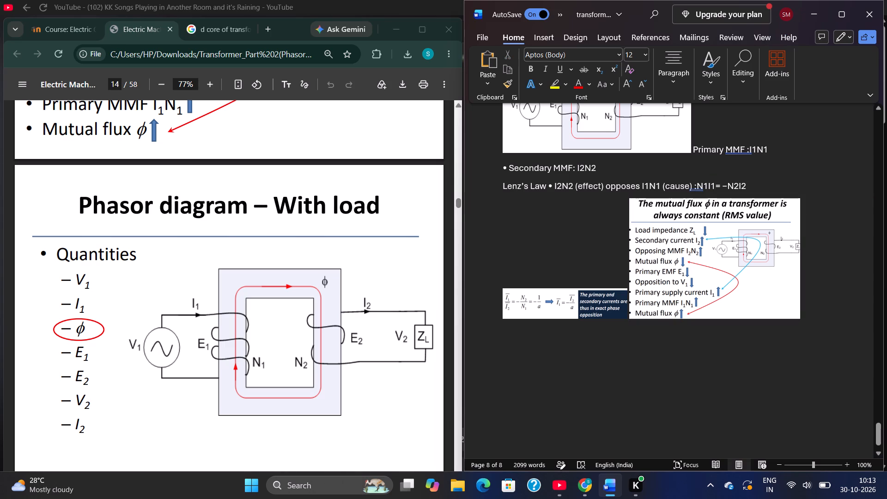
key("Left")
left_click(817, 298)
key("Left")
key("space")
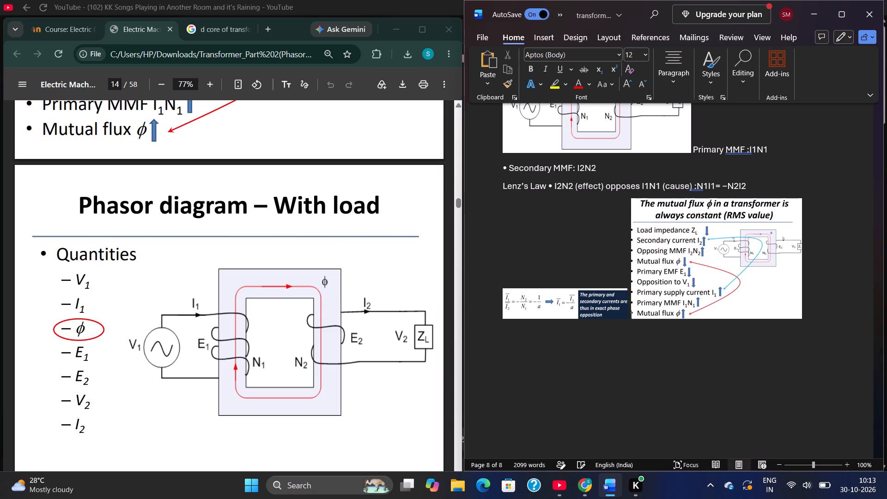
key("space")
key("space")
key("space")
key("space")
key("space")
key("space")
key("space")
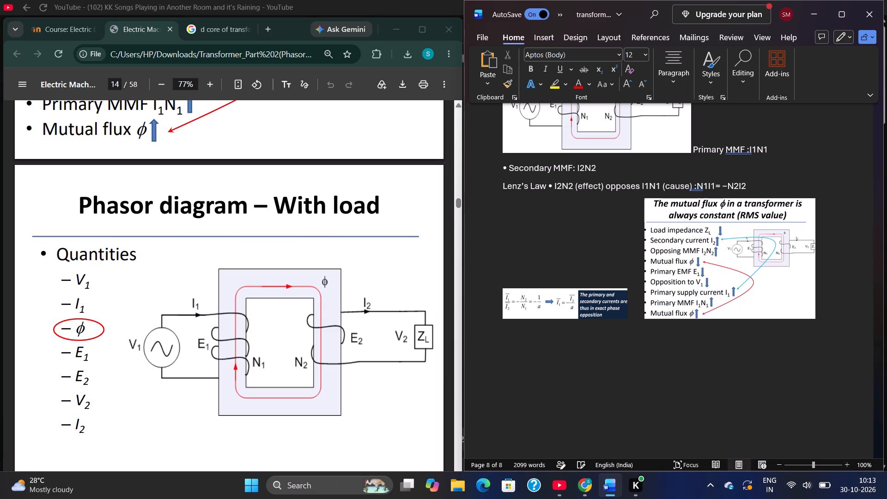
Stretch the current-ratio equation picture vertically to about twice its height, keeping its width.
left_click(607, 304)
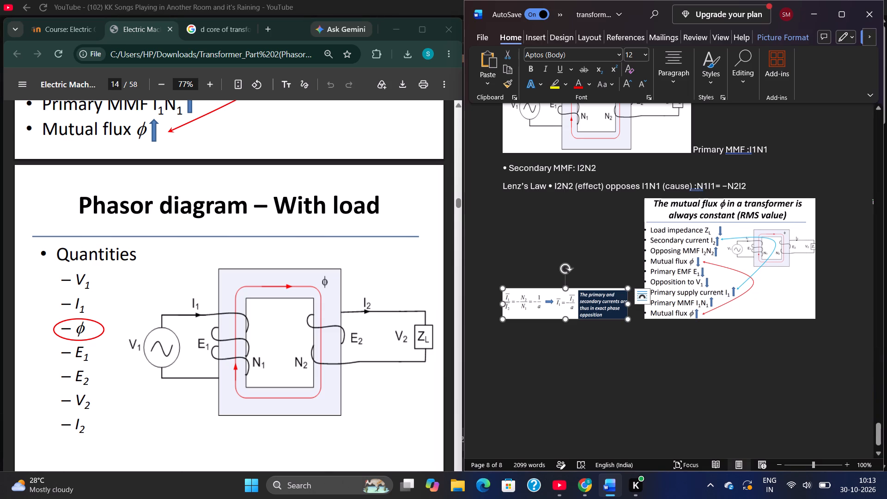
key("Up")
key("Up")
left_click_drag(567, 286, 567, 235)
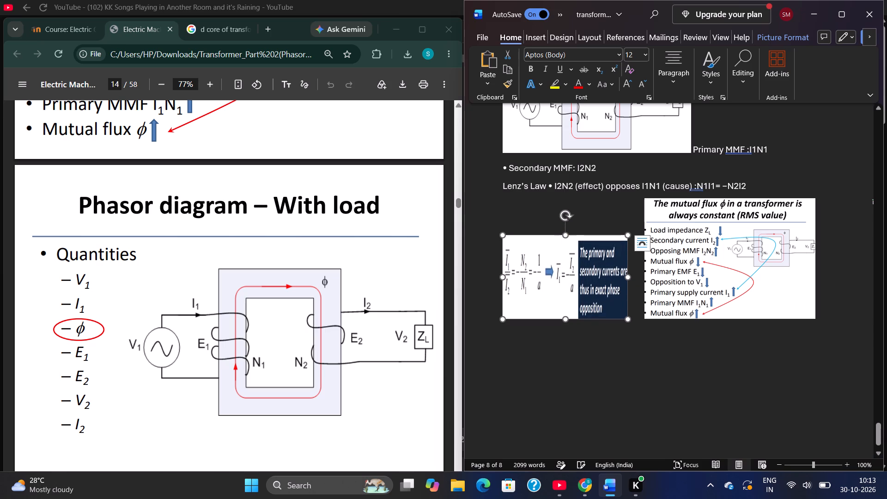
left_click_drag(565, 319, 570, 283)
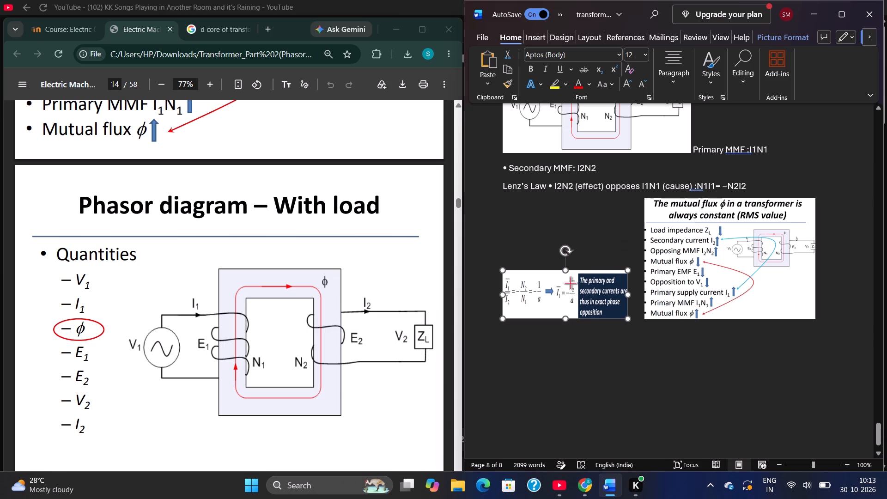
left_click_drag(570, 283, 576, 300)
left_click(566, 352)
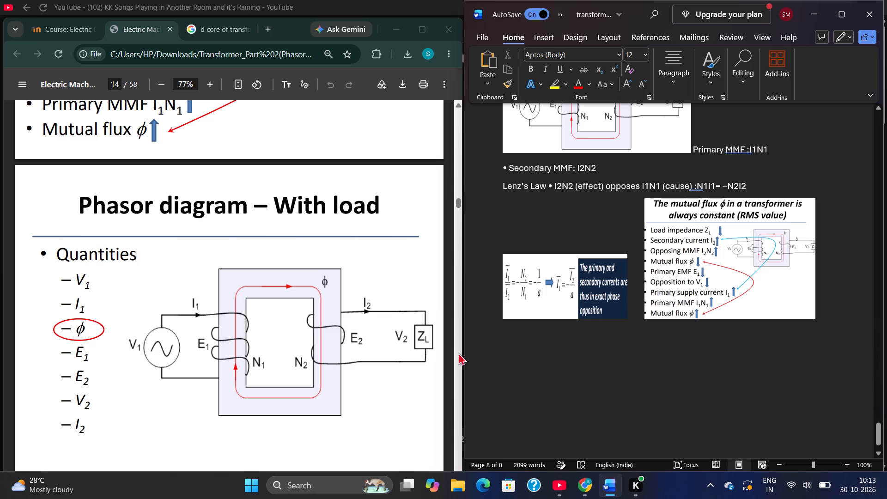
Review the PDF slides around "Phasor diagram – With load" and the constant mutual flux slide before it.
scroll(353, 339, "down", 2)
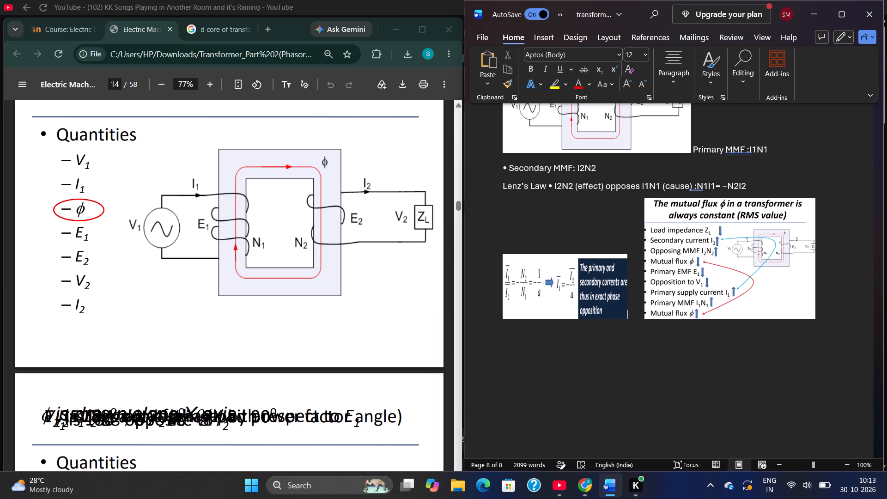
scroll(279, 228, "up", 3)
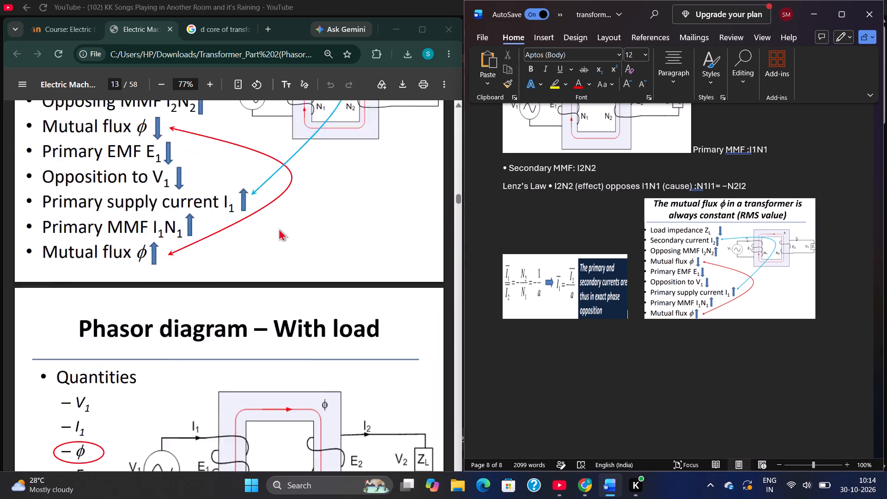
scroll(279, 228, "up", 1)
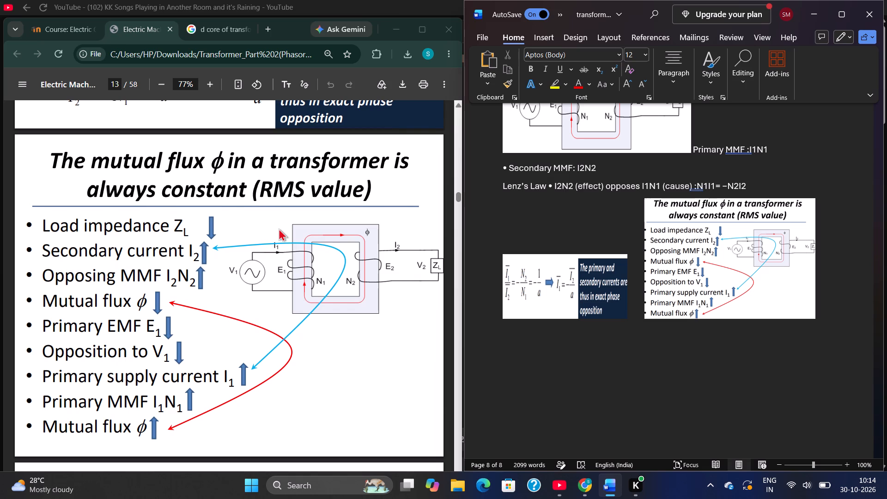
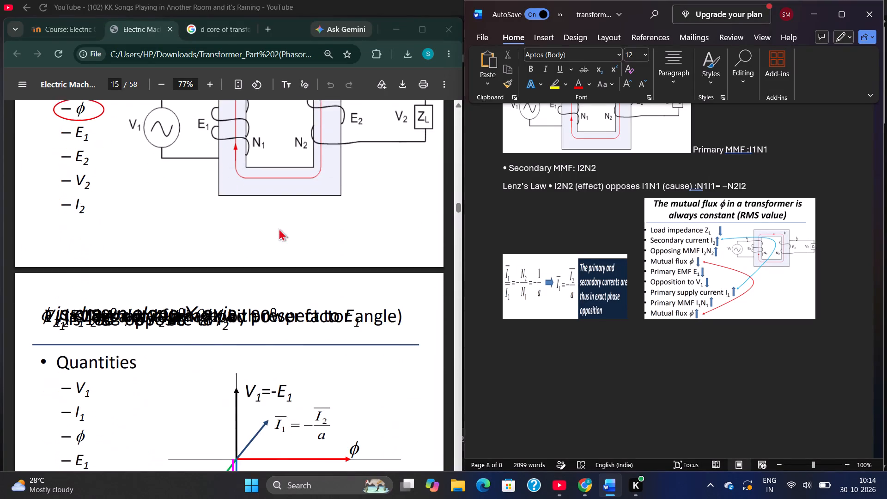
Review the PDF slides from the with-load phasor diagram through real transformer operation under no-load to the no-load phasor diagram.
scroll(279, 228, "down", 1)
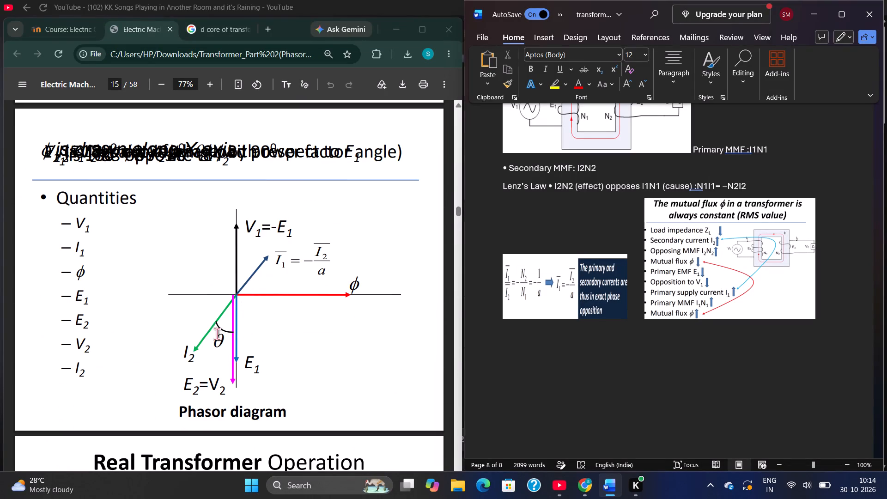
scroll(220, 309, "up", 2)
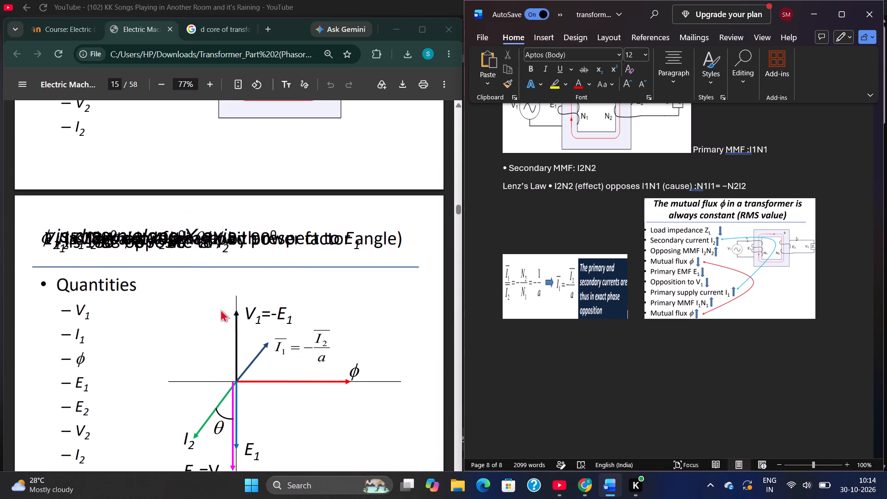
scroll(220, 309, "up", 2)
scroll(220, 309, "down", 6)
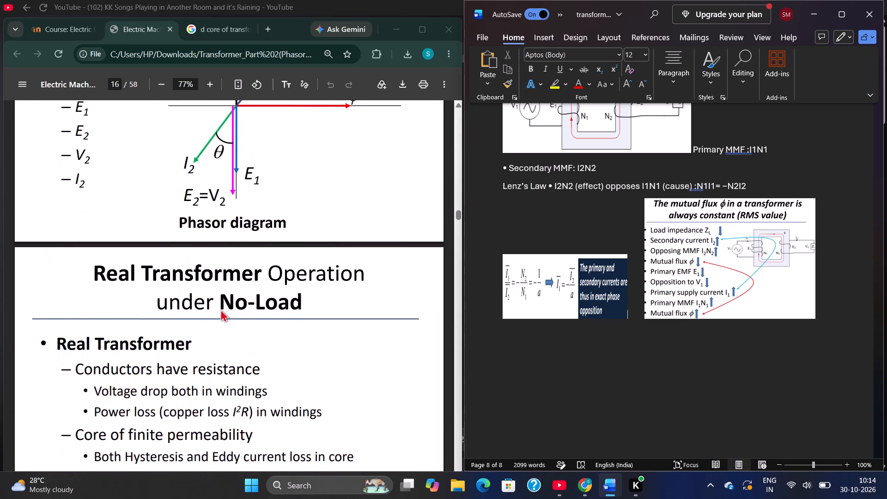
scroll(220, 309, "down", 2)
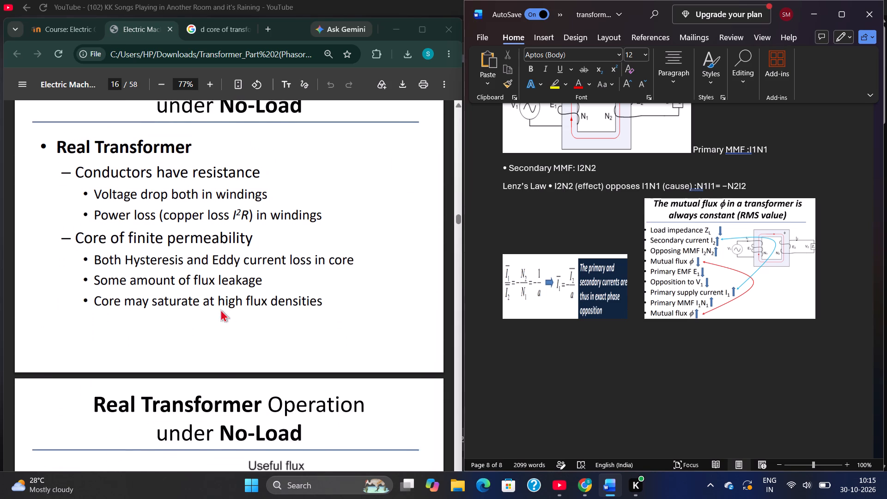
scroll(220, 309, "down", 5)
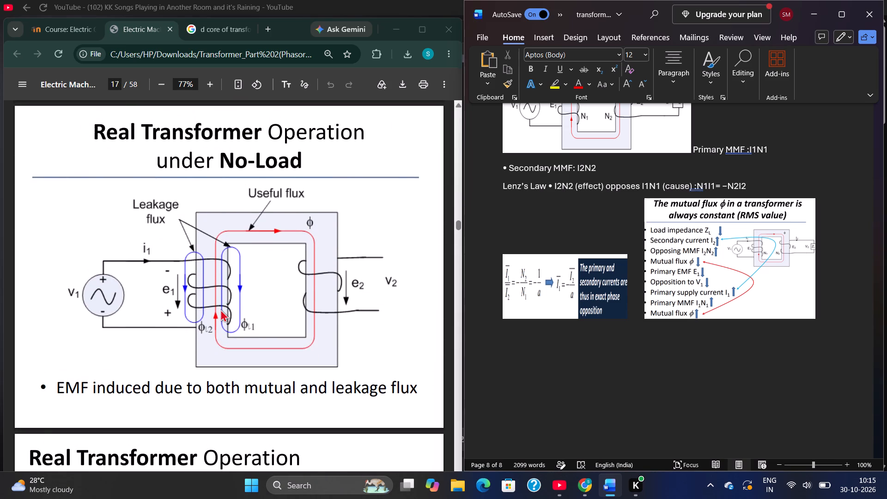
scroll(220, 309, "down", 6)
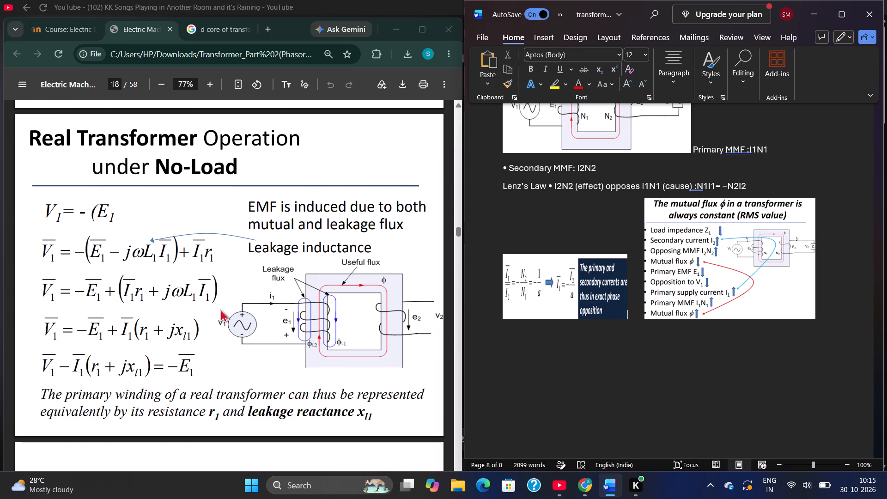
scroll(220, 309, "down", 4)
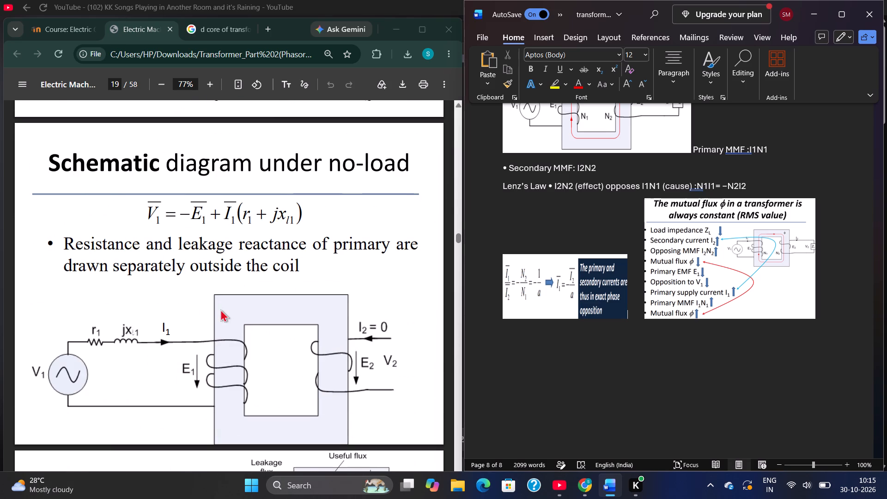
scroll(220, 309, "down", 3)
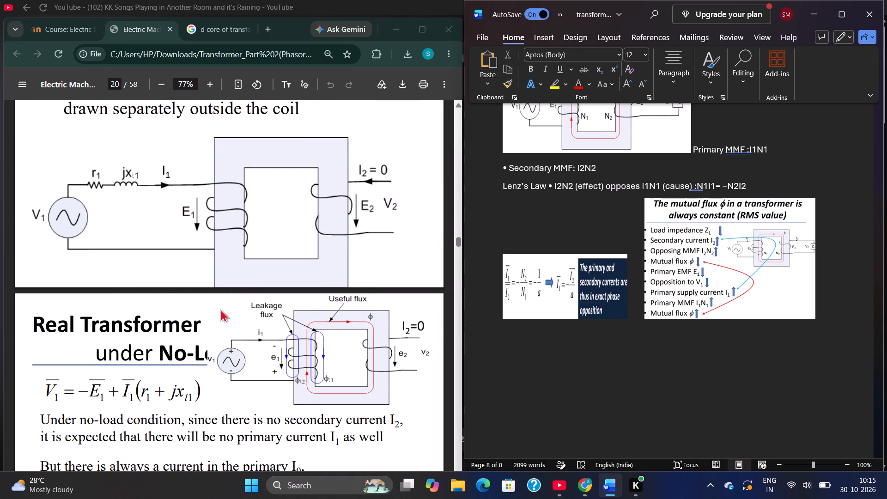
scroll(220, 309, "down", 5)
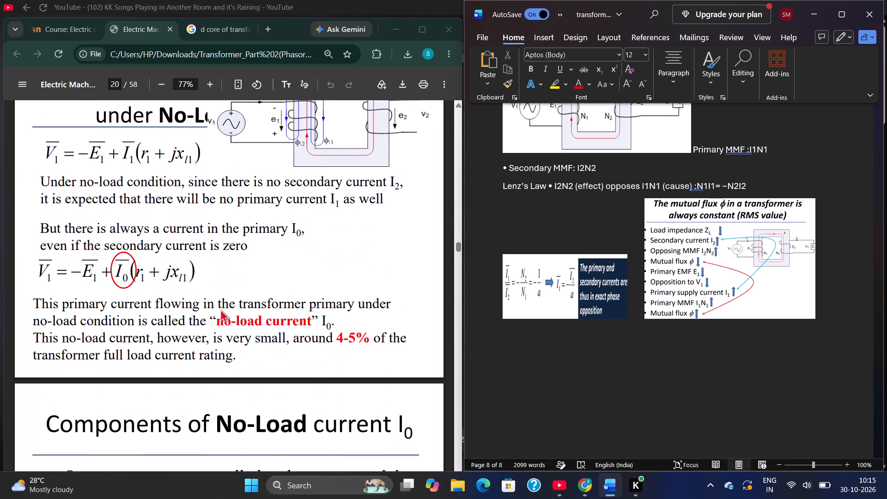
scroll(220, 309, "down", 5)
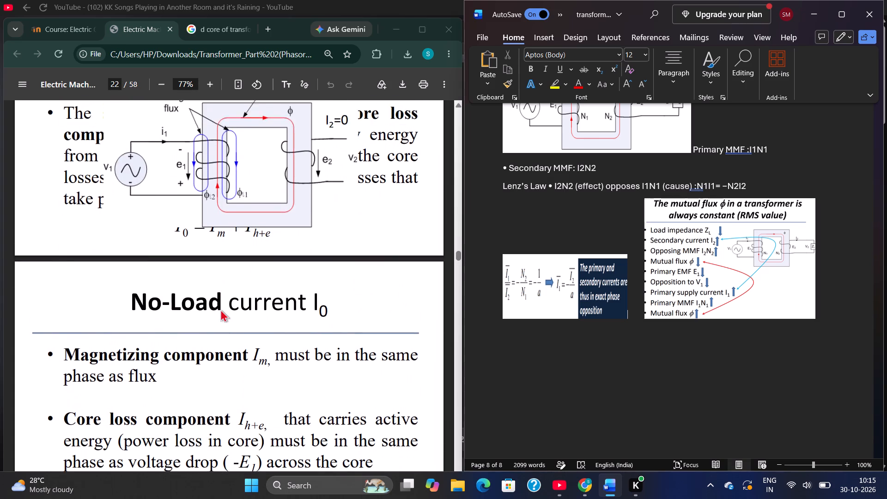
scroll(220, 309, "down", 5)
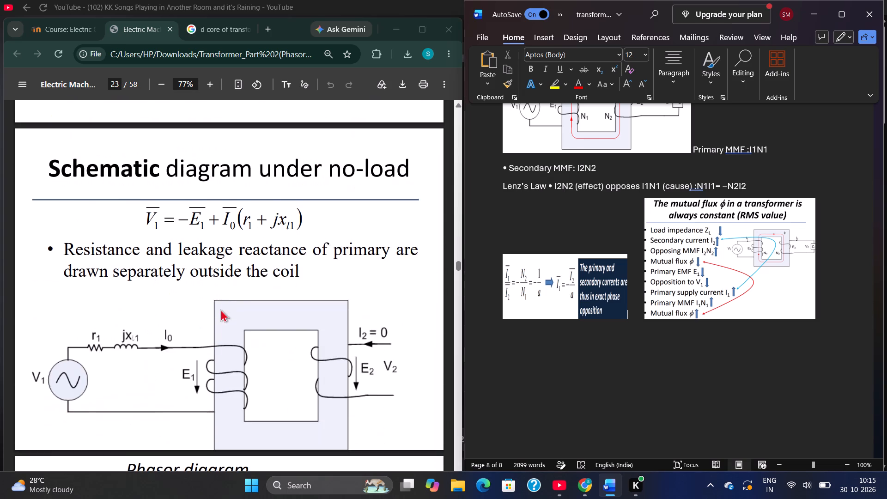
scroll(220, 309, "down", 4)
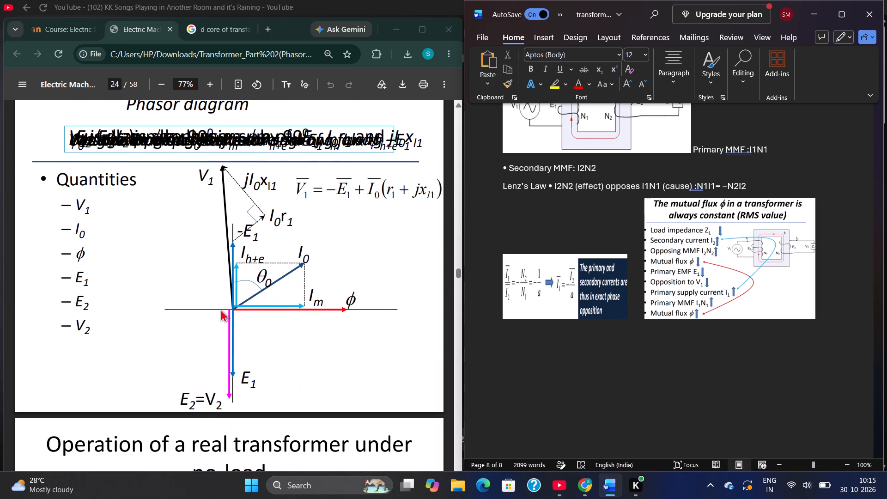
scroll(220, 309, "down", 2)
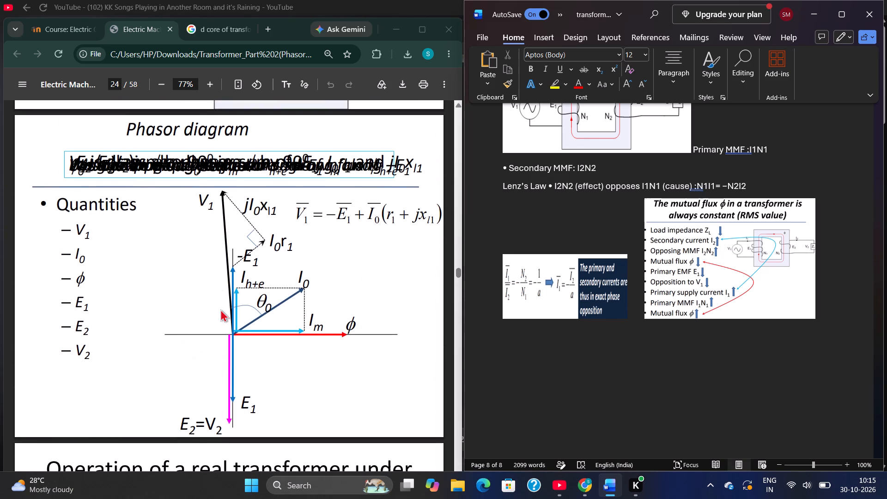
scroll(220, 309, "down", 1)
Go back through the PDF to re-examine the with-load phasor diagram, the constant mutual flux slide and the Lenz's Law current-ratio equations.
scroll(220, 309, "up", 7)
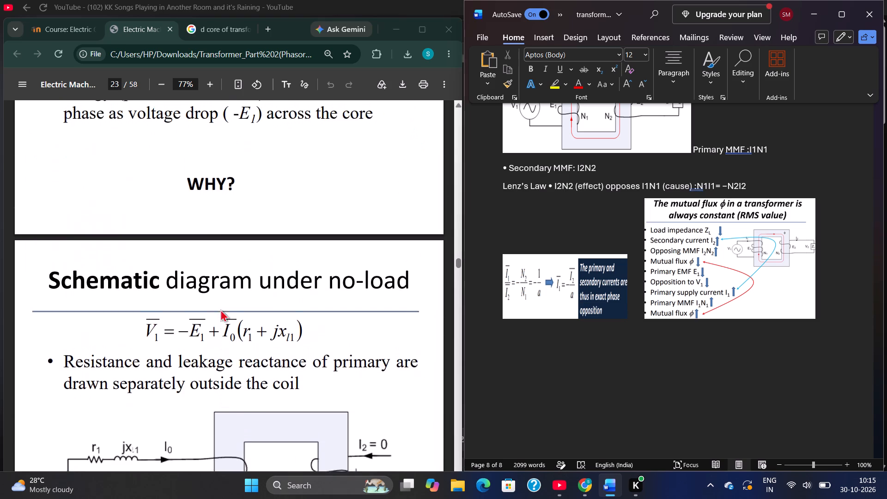
scroll(220, 309, "up", 8)
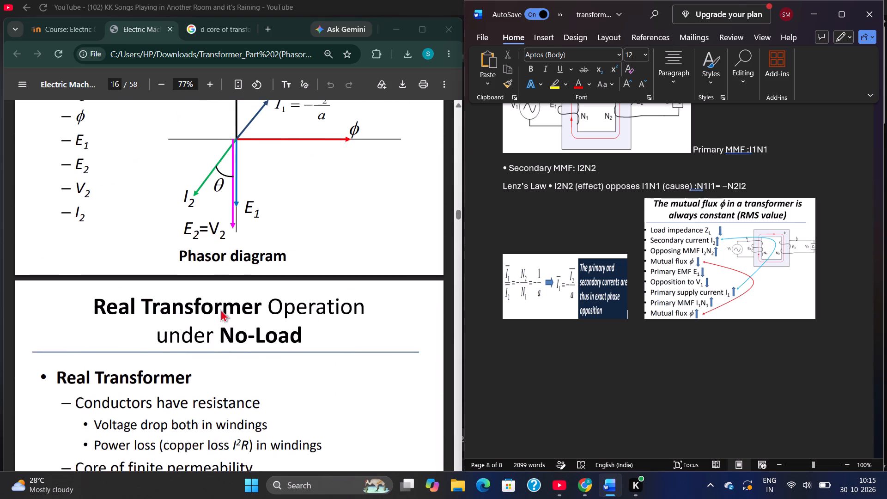
scroll(220, 309, "up", 3)
scroll(220, 309, "down", 3)
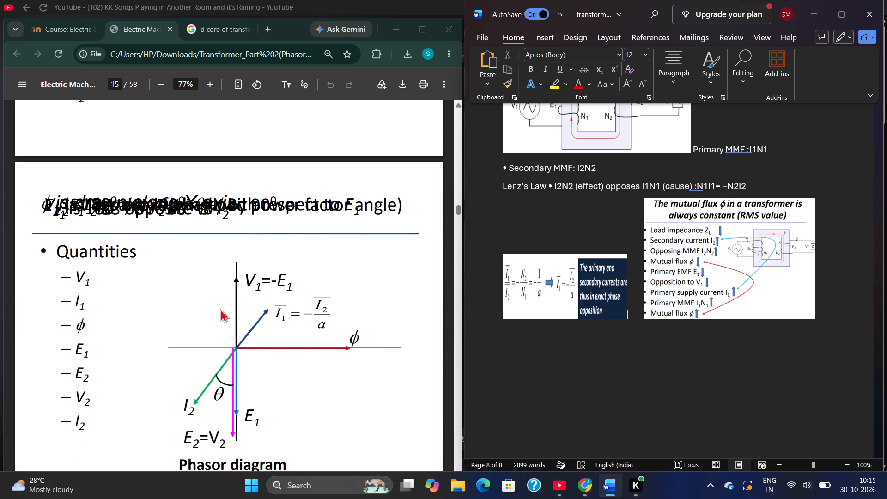
scroll(220, 309, "up", 2)
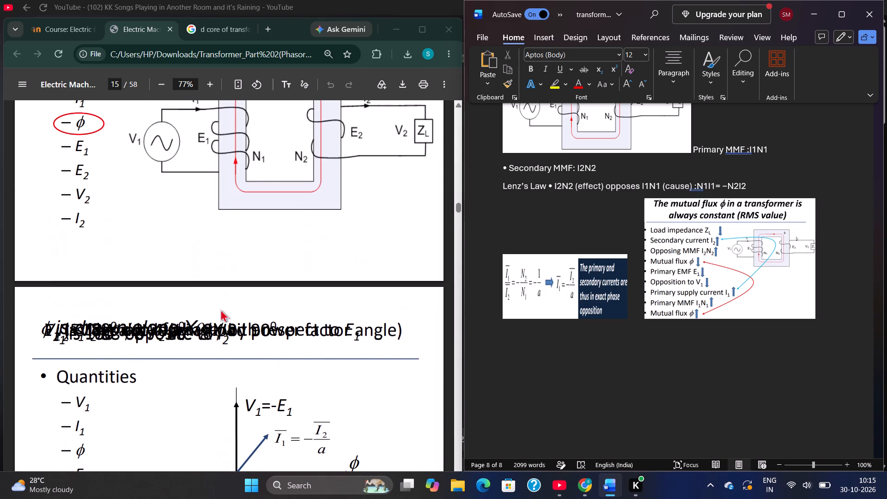
scroll(220, 309, "down", 2)
scroll(220, 309, "up", 1)
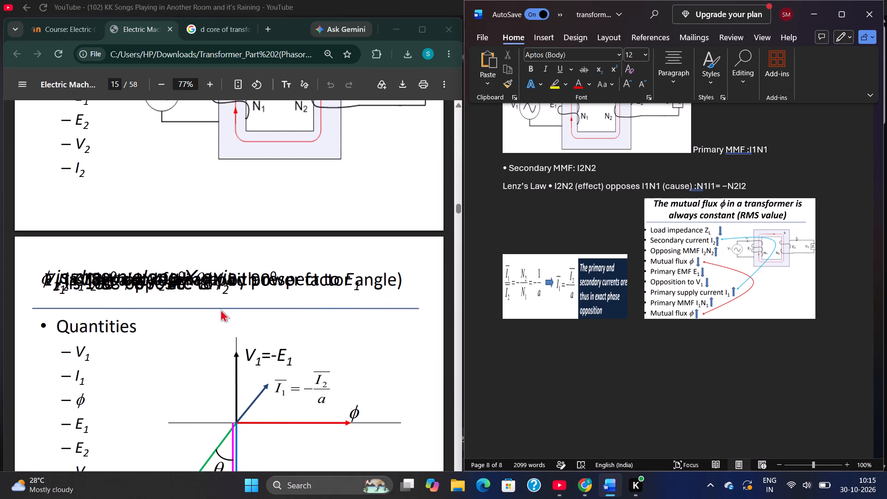
scroll(220, 309, "up", 2)
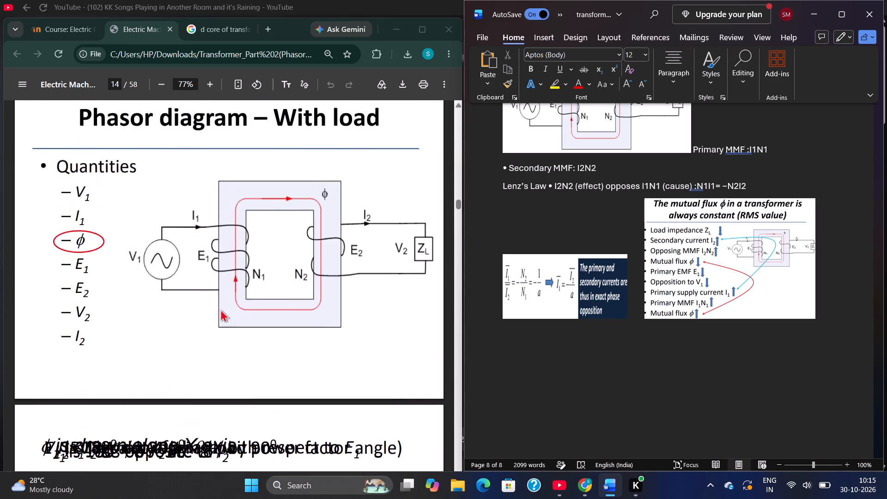
scroll(220, 309, "up", 5)
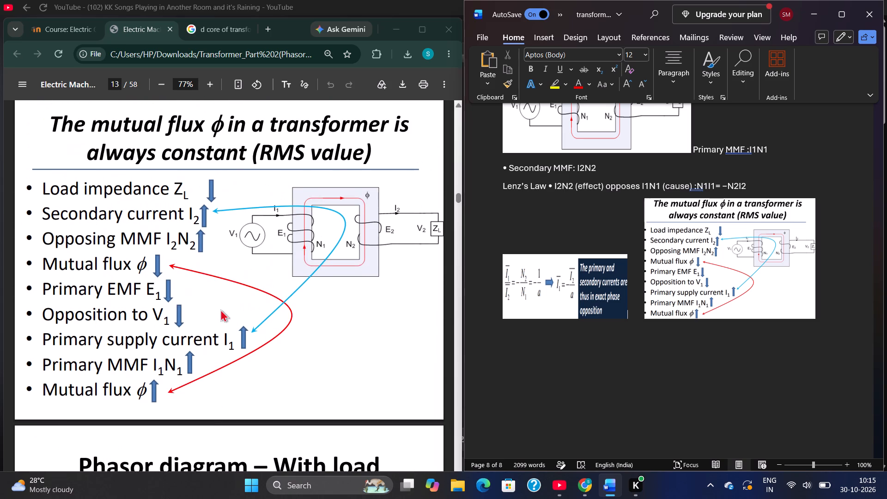
scroll(220, 309, "up", 2)
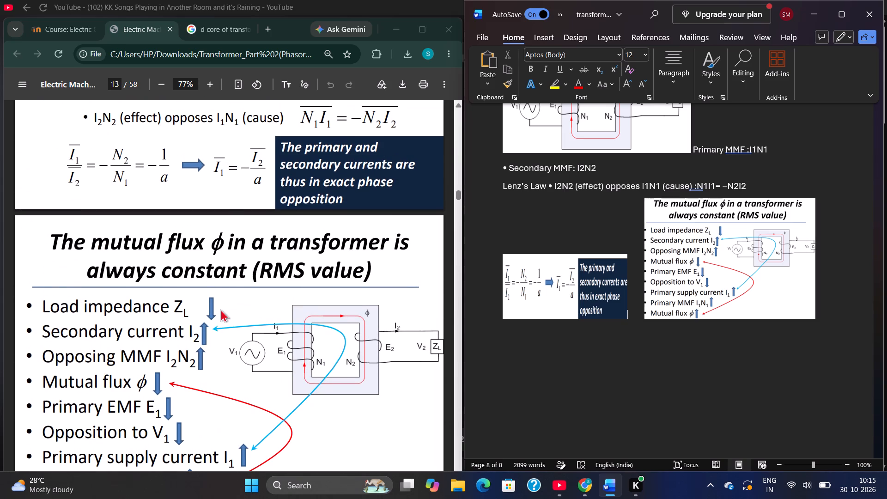
scroll(220, 309, "down", 1)
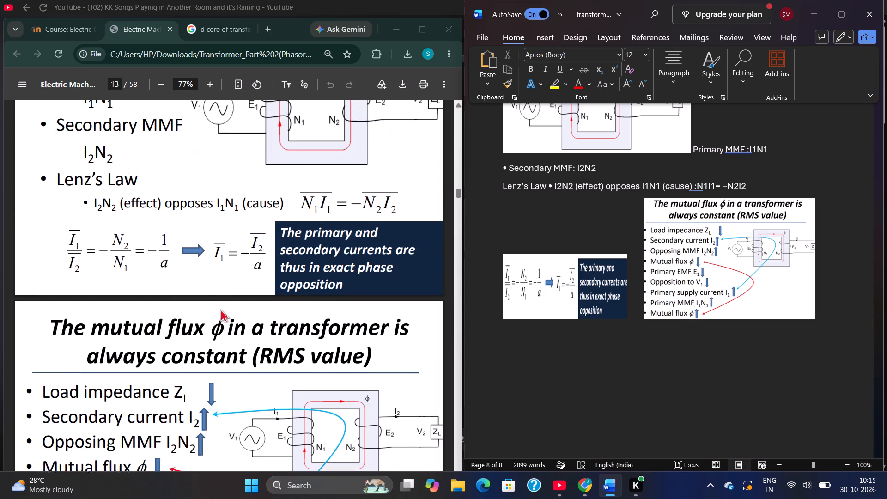
scroll(220, 309, "down", 5)
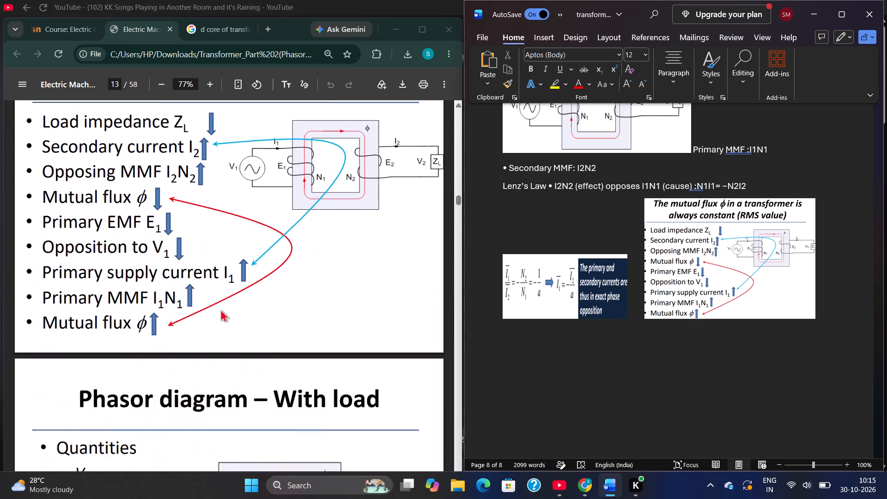
scroll(220, 309, "down", 1)
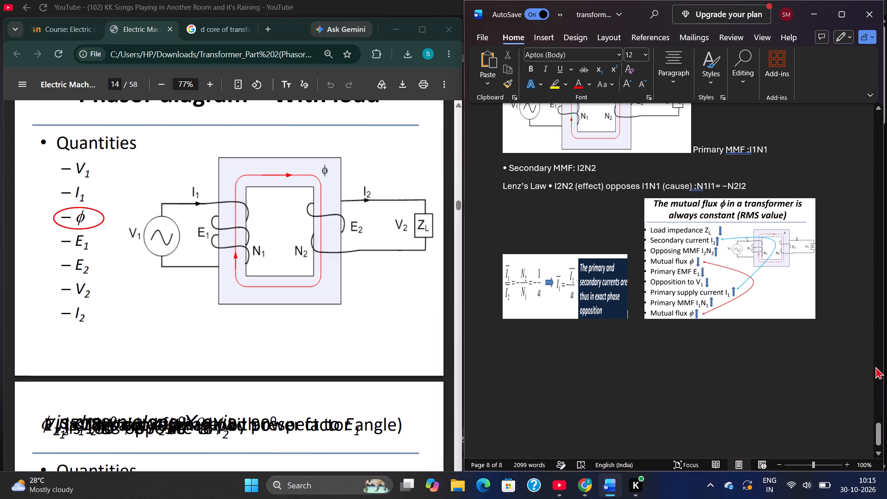
Add a new blank line in the Word document below the constant mutual flux picture.
left_click(835, 316)
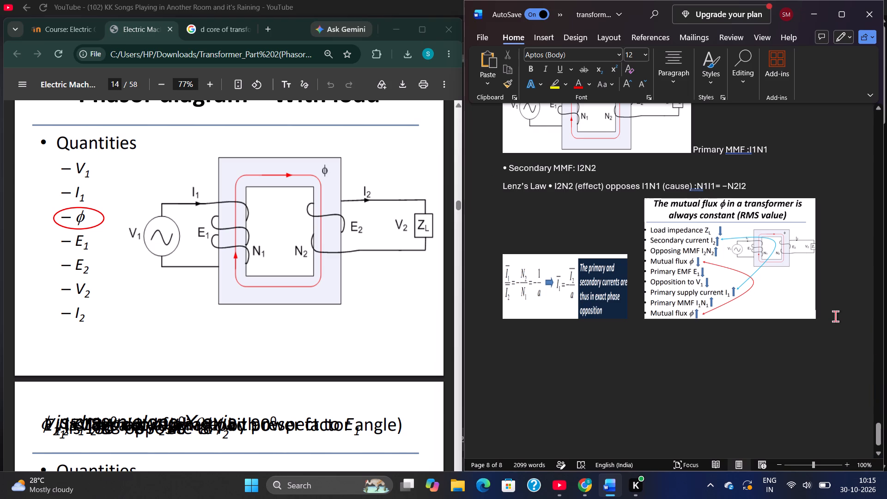
key("Return")
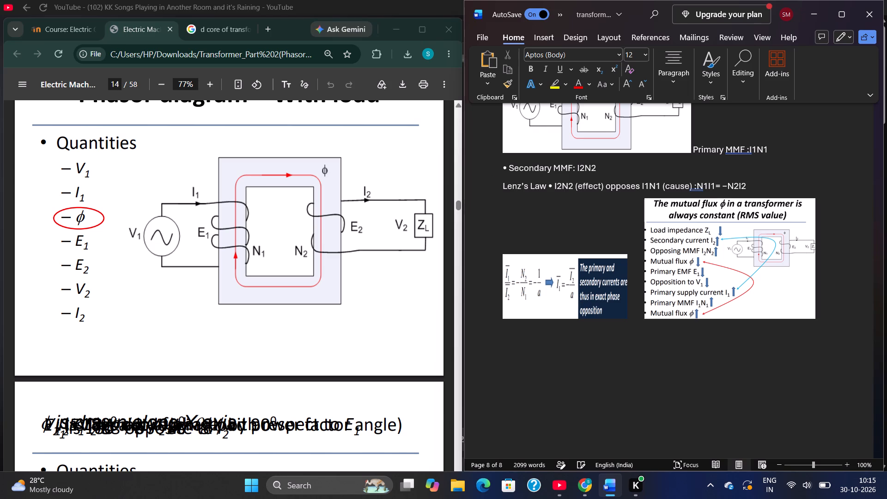
left_click(357, 27)
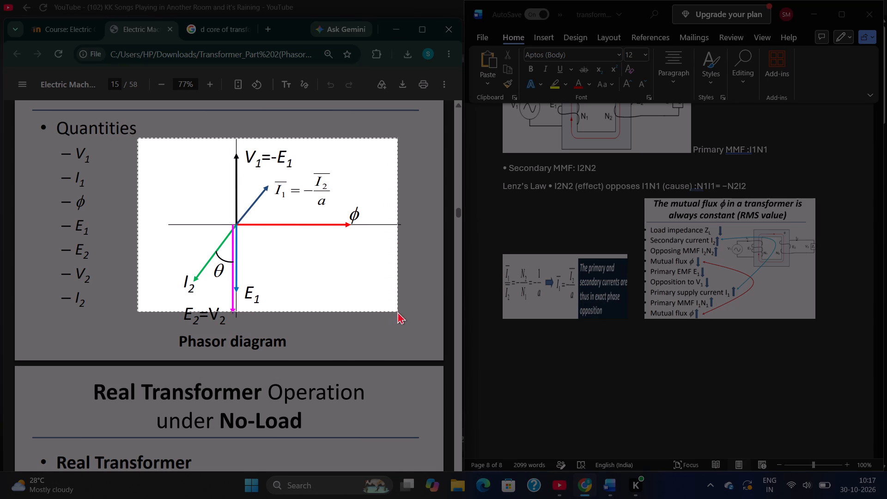
left_click_drag(397, 311, 410, 346)
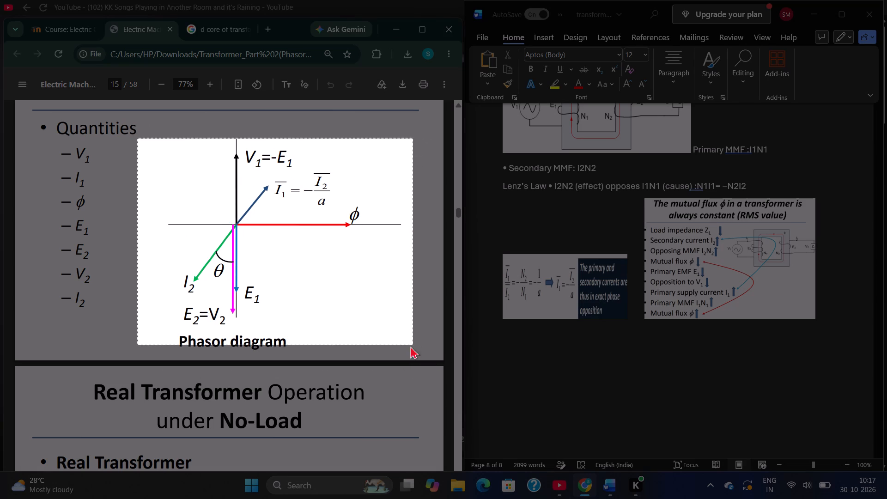
left_click_drag(410, 346, 403, 349)
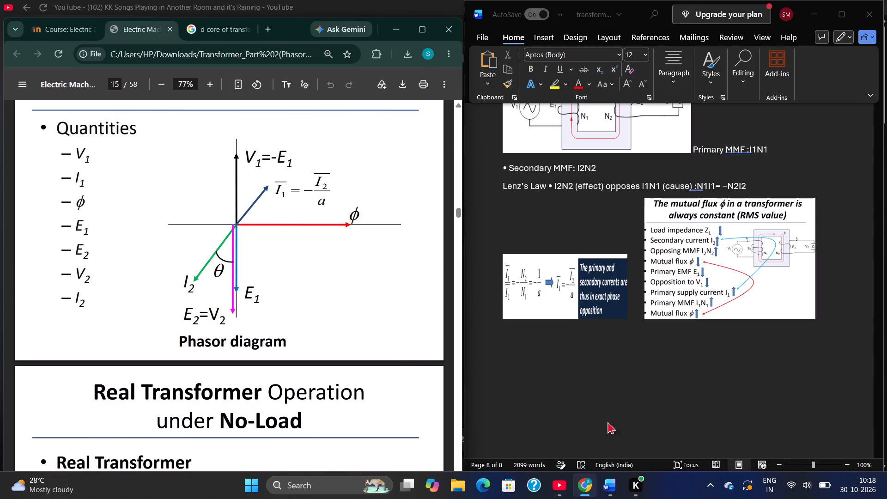
left_click(547, 349)
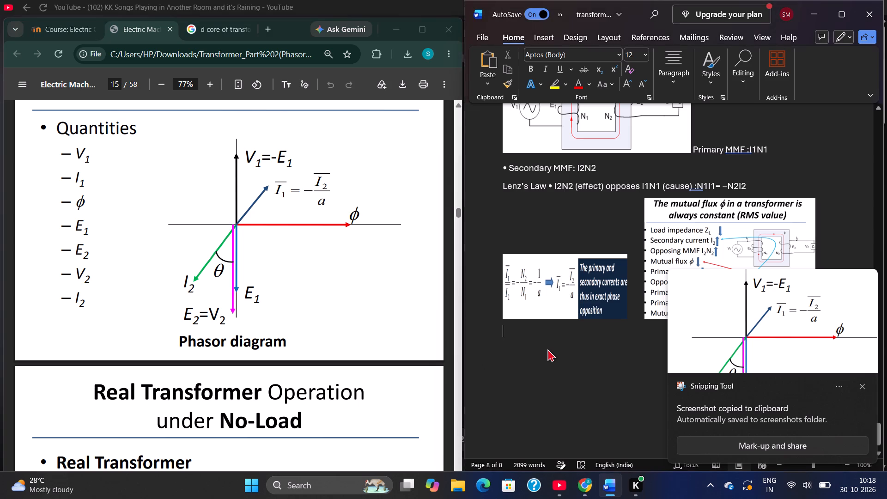
left_click(532, 43)
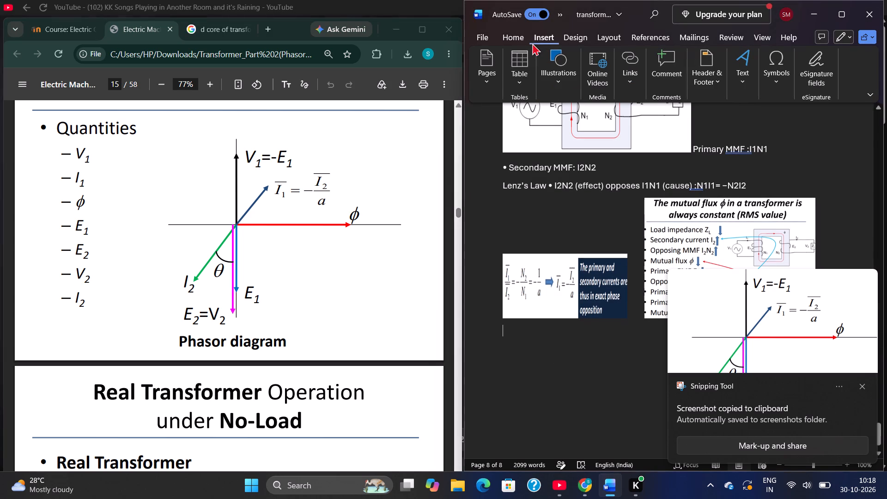
left_click(558, 74)
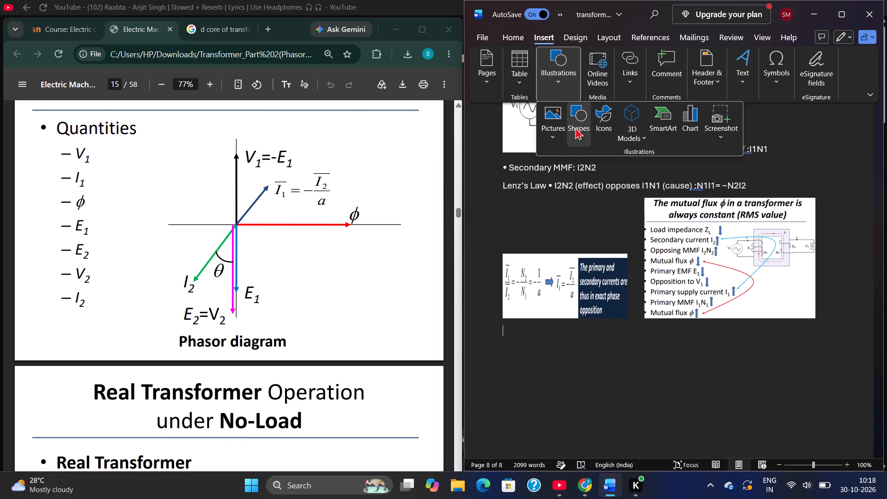
left_click(559, 131)
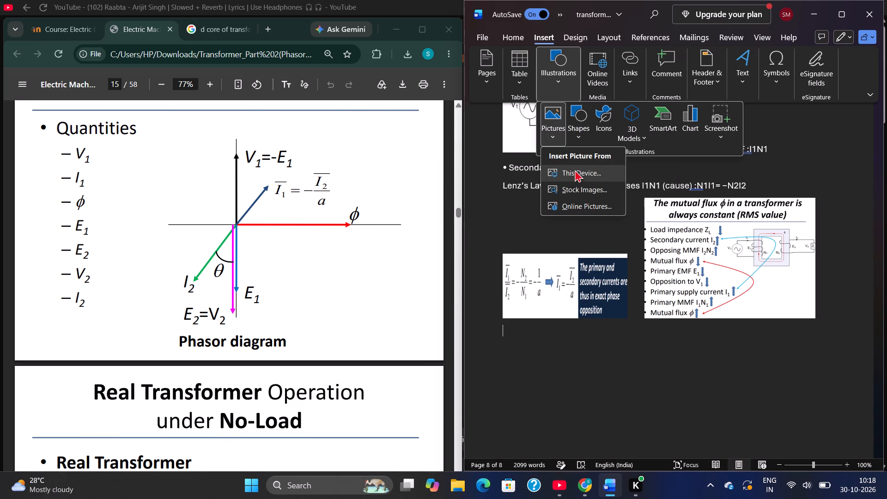
left_click(575, 171)
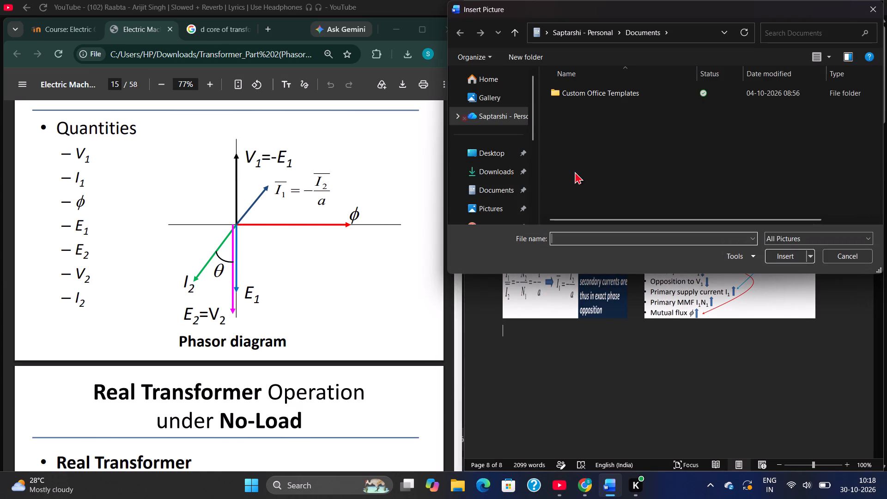
left_click(502, 106)
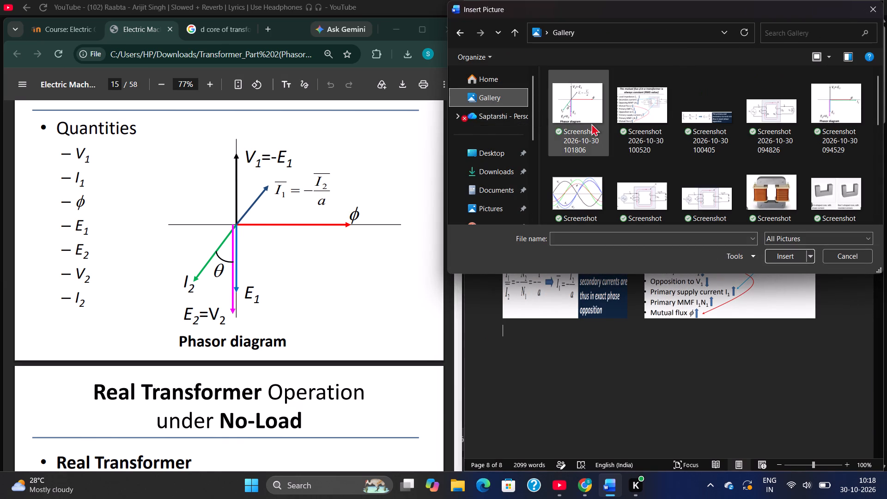
left_click(591, 123)
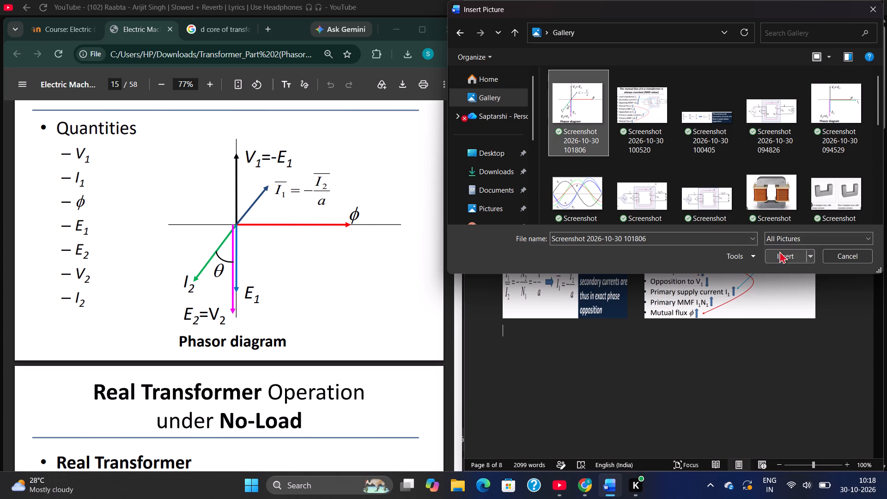
left_click(779, 251)
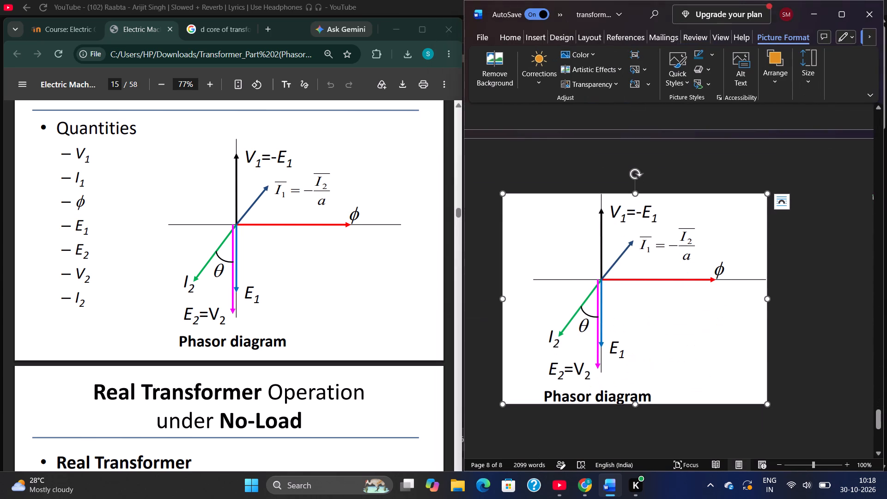
Shrink the inserted phasor diagram in width and height so it fits on page 8, directly beneath the similarly wide current-ratio picture.
left_click_drag(770, 298, 655, 313)
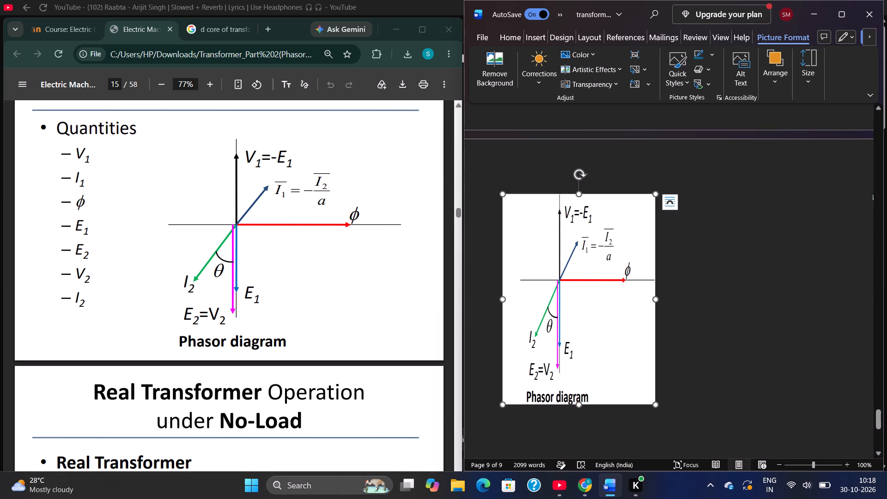
left_click_drag(578, 407, 596, 335)
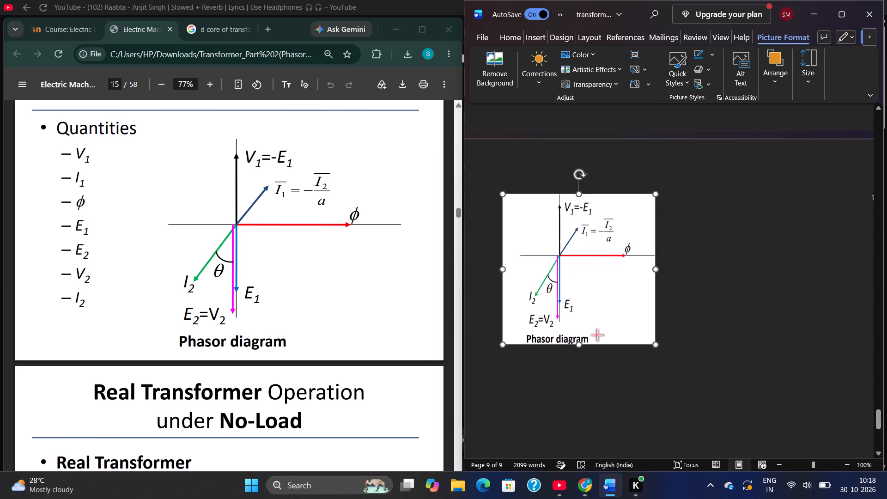
left_click_drag(596, 335, 603, 315)
scroll(600, 339, "up", 1)
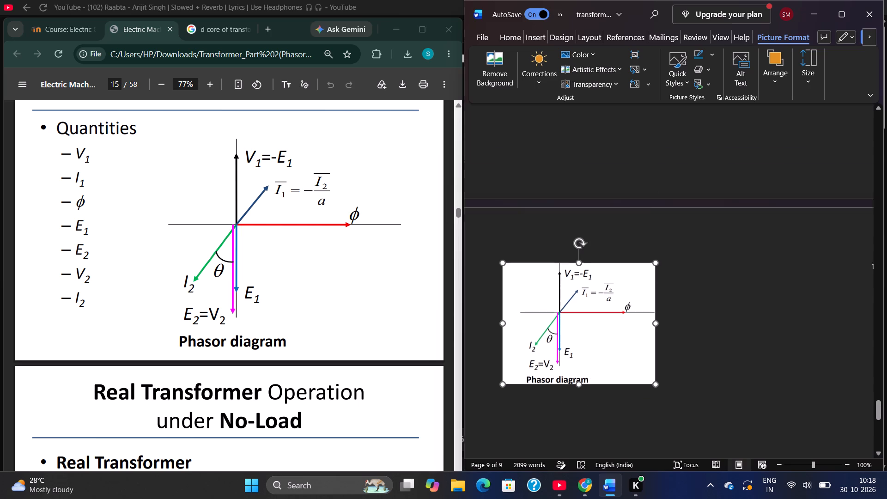
scroll(600, 339, "up", 1)
scroll(592, 430, "down", 2)
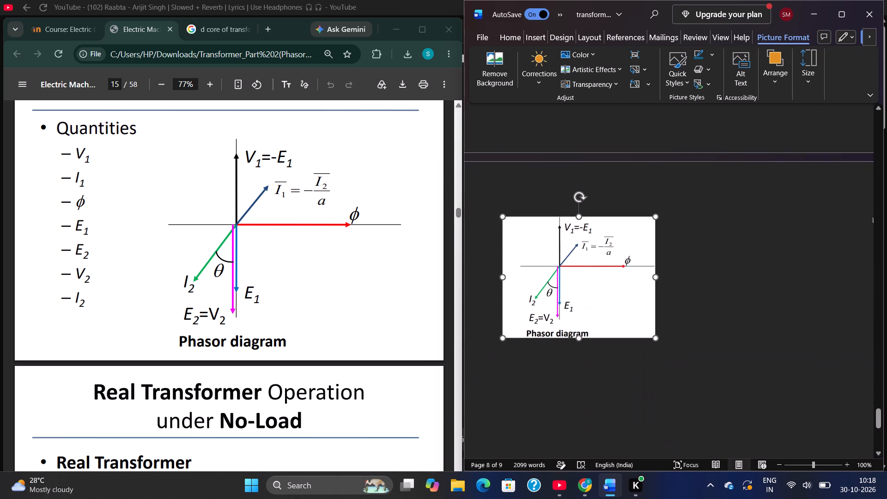
left_click_drag(654, 275, 623, 279)
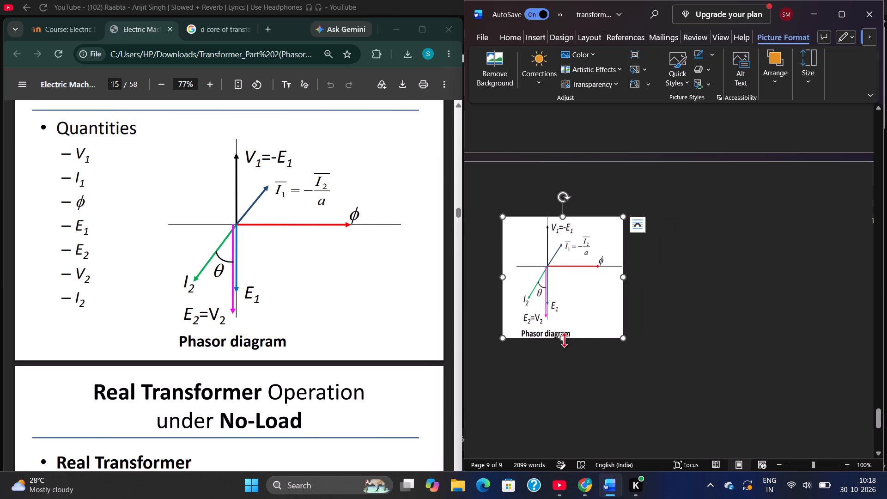
left_click_drag(564, 340, 577, 285)
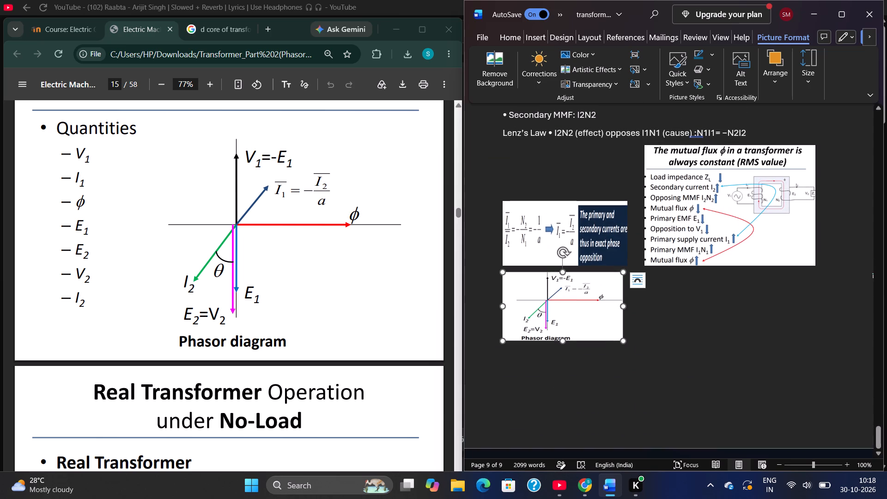
left_click_drag(565, 341, 567, 353)
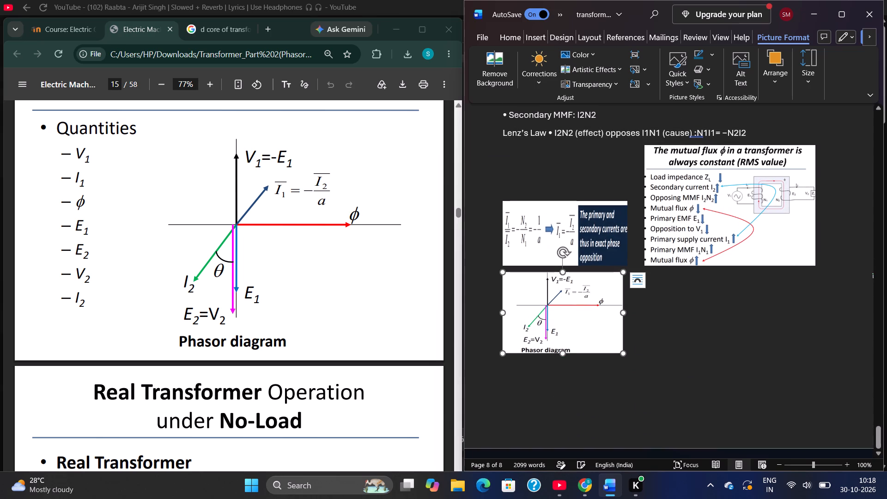
left_click_drag(563, 355, 564, 363)
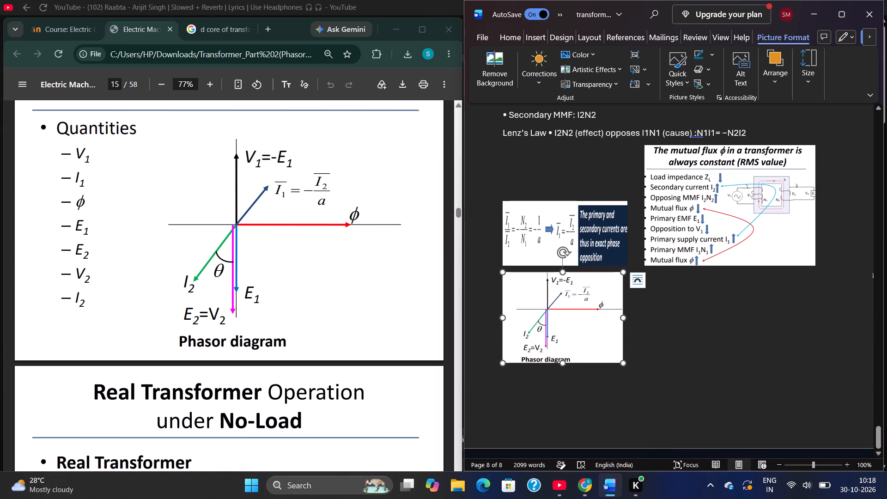
Beside the phasor diagram in the Word document, write "HERE, the angle by secondary current totally depends on Zl".
left_click(645, 331)
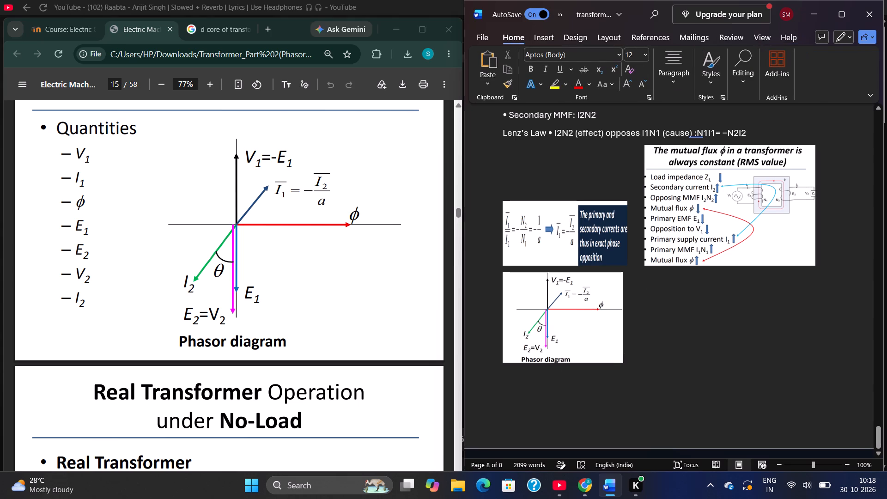
key("space")
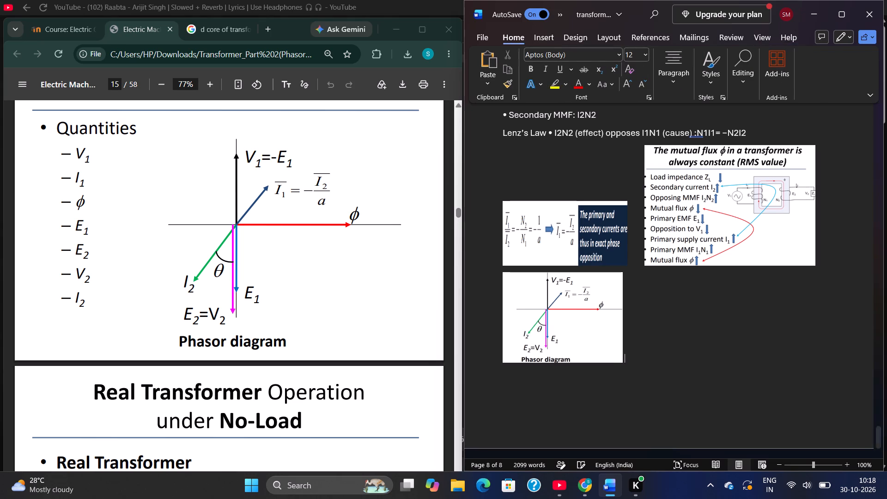
type("HE")
type("RE")
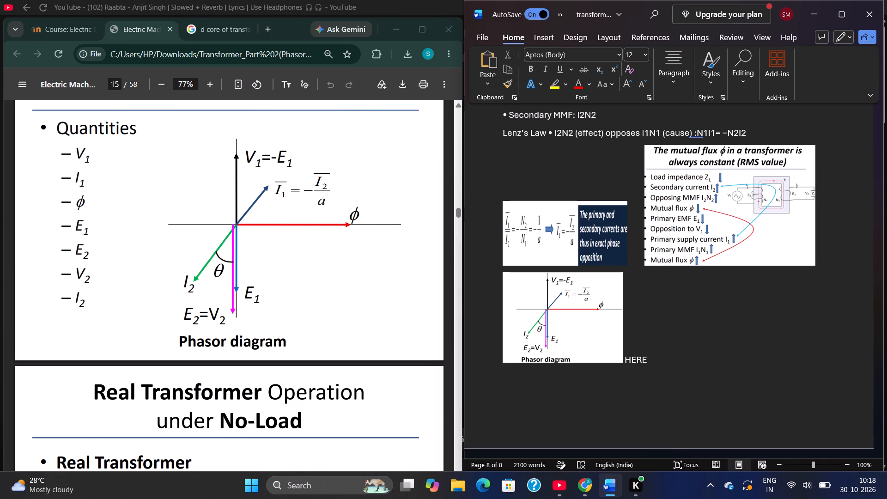
type(",")
key("space")
type("the angle by secondary current")
key("space")
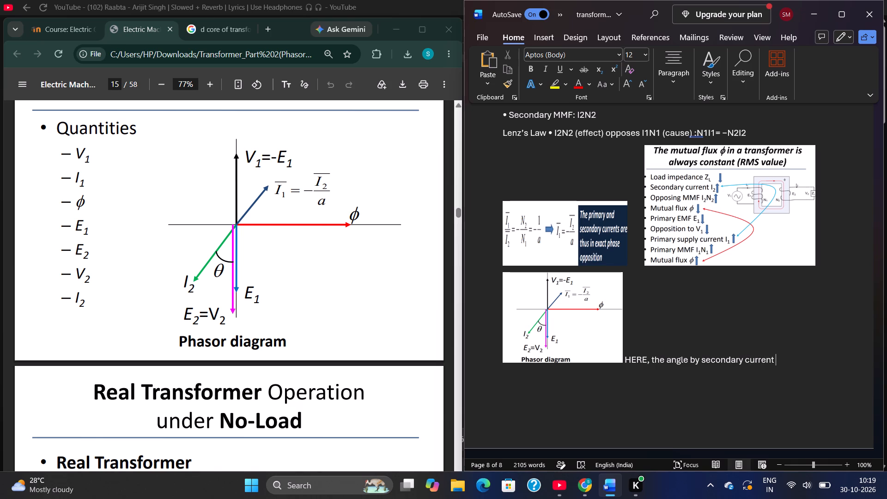
type("tota")
type("lly")
key("space")
type("depends on")
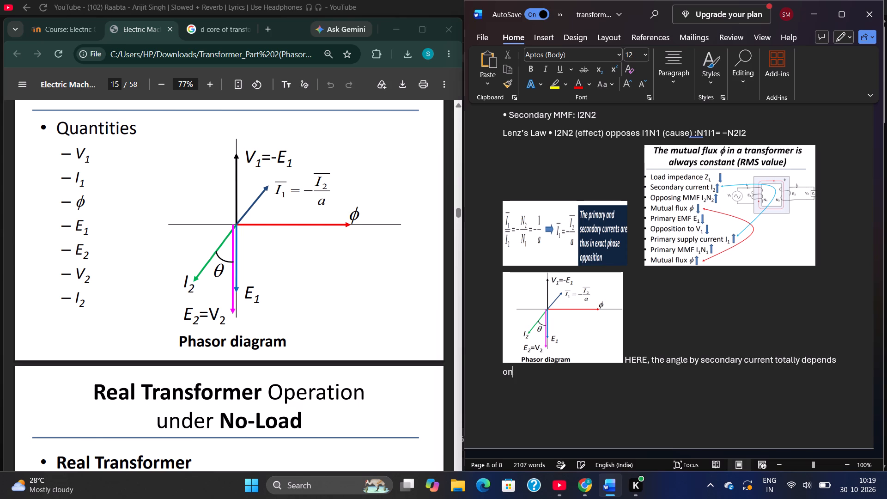
key("space")
key("z")
key("BackSpace")
key("l")
type(", if")
key("space")
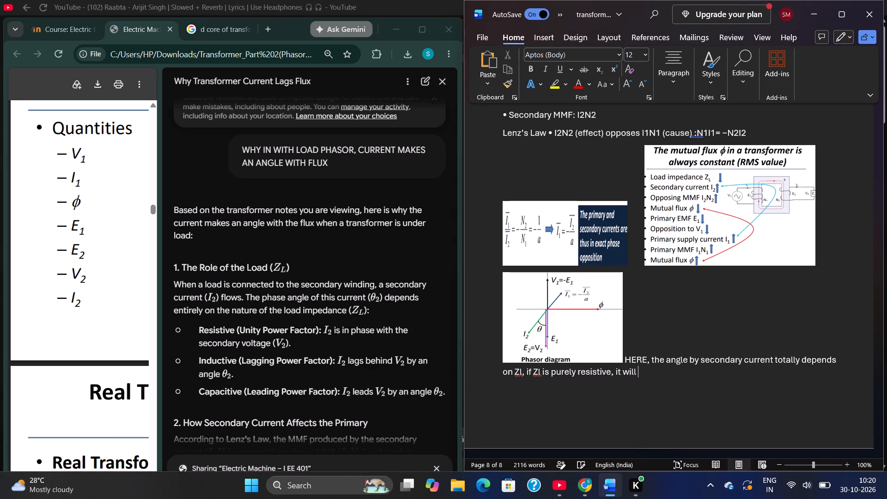
type("lie along")
key("space")
key("2")
Add the reactive-load case to the note: ", if inductive or capacitative, makes an angle as shown".
key("comma")
key("space")
type("if")
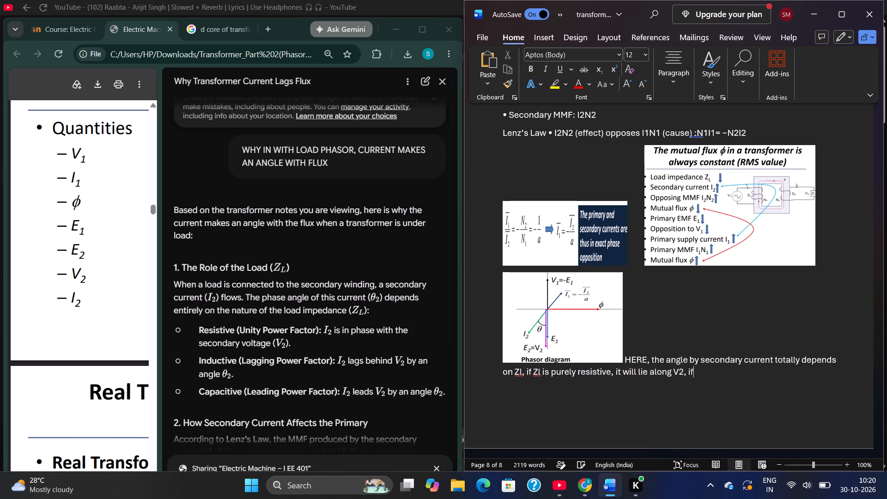
key("space")
type("inductive")
key("comma")
key("BackSpace")
key("space")
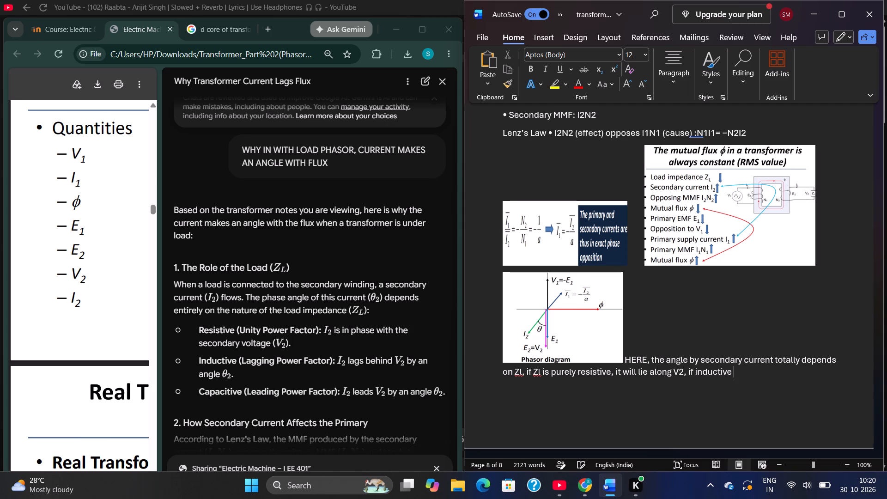
type("or capacitat")
type("ive")
type(", makes an angk")
key("BackSpace")
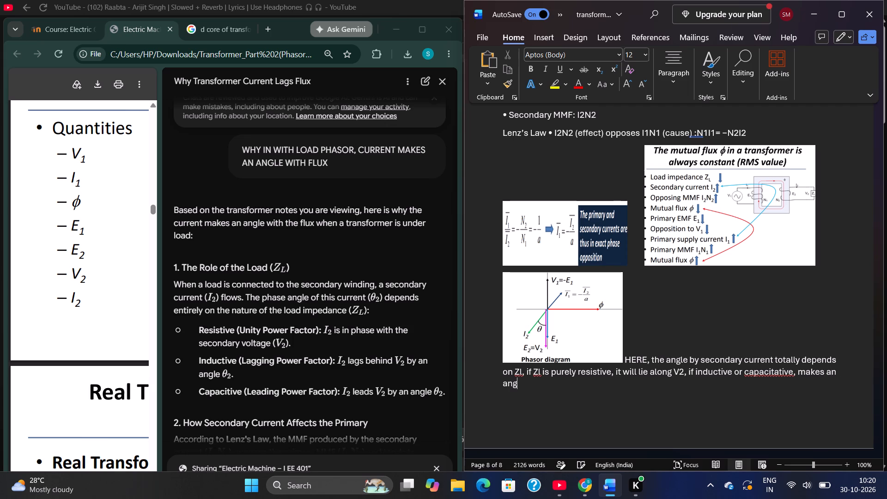
type("le")
key("space")
type("as shown")
Insert "along with resistive or no" after "capacitative", end the note with a full stop and start a new paragraph.
left_click(792, 375)
key("space")
type("along with resis")
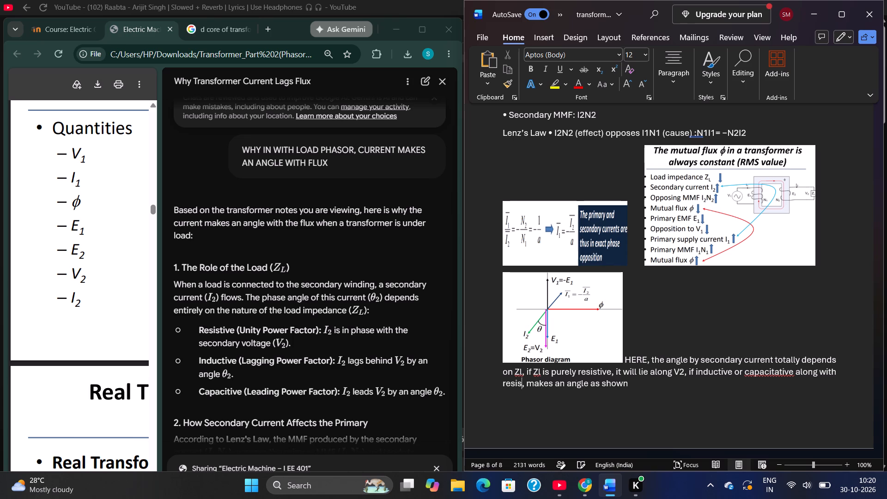
type("tive or no")
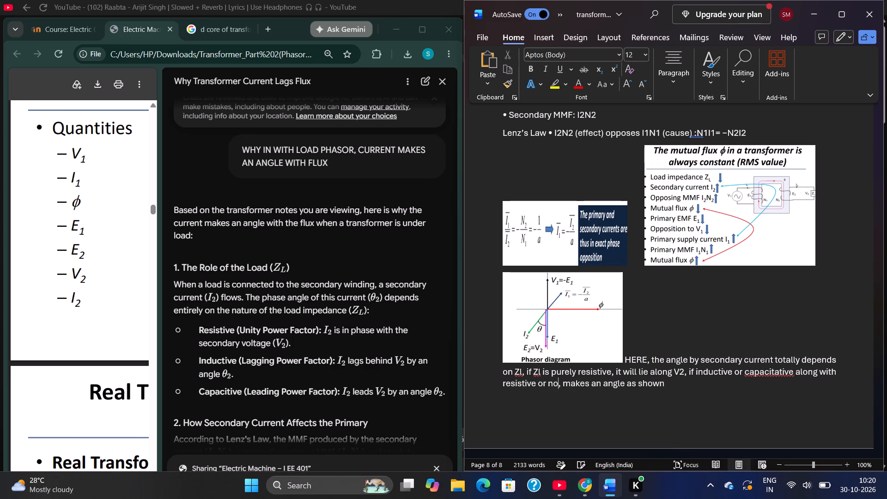
left_click(710, 391)
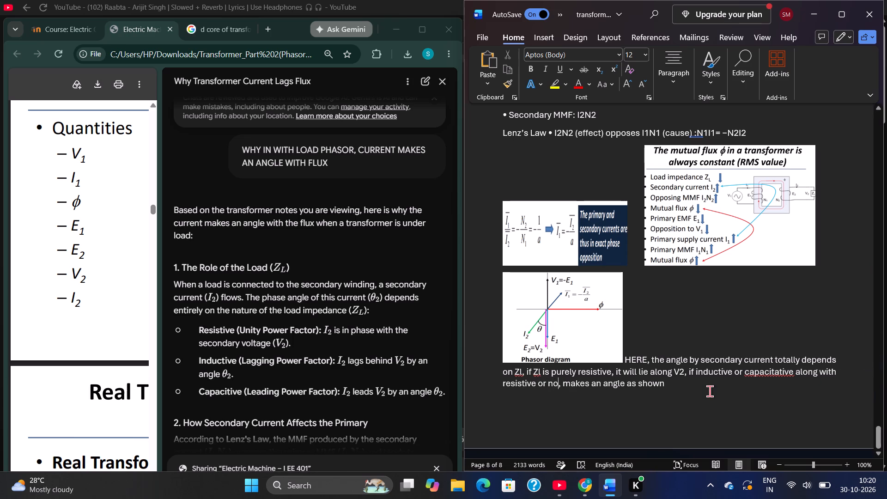
key("period")
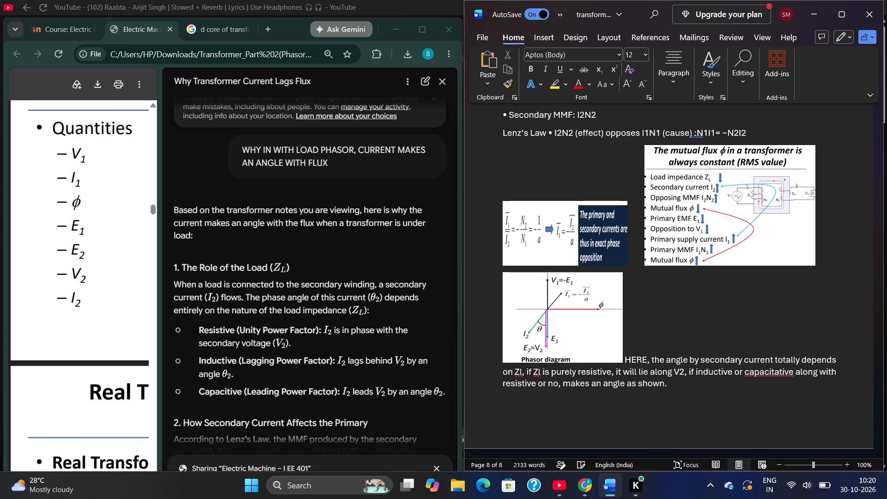
key("Return")
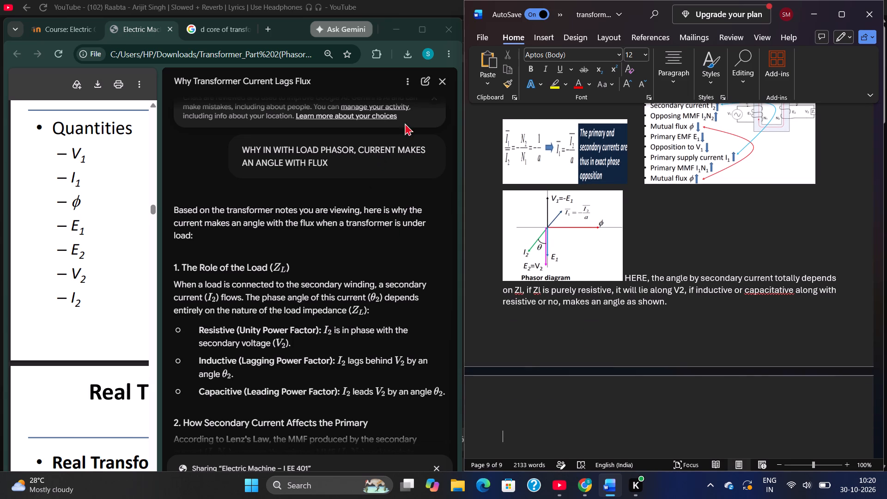
Close the Gemini assistant and examine the "Real Transformer Operation under No-Load" notes on PDF page 16.
left_click(442, 75)
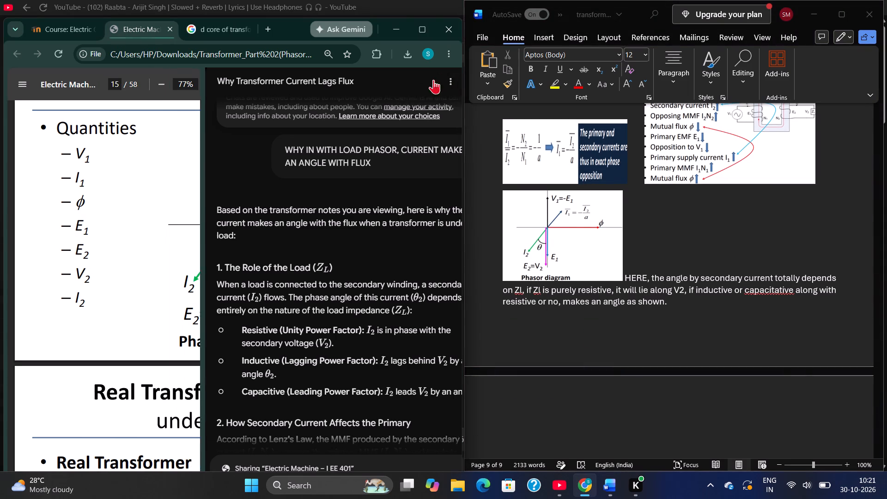
scroll(214, 255, "down", 4)
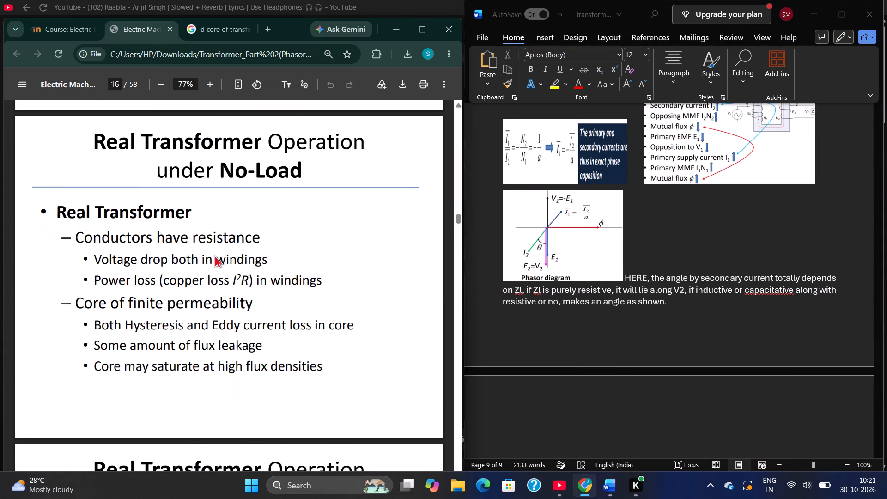
scroll(214, 255, "down", 1)
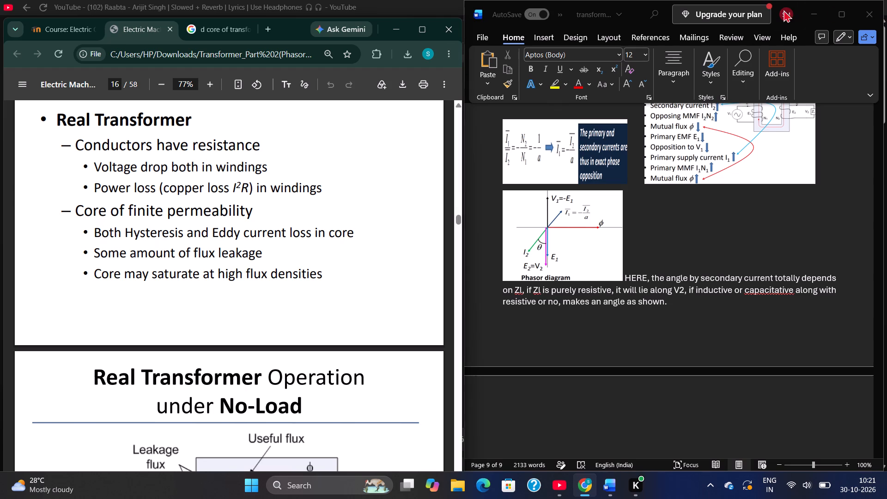
left_click(803, 7)
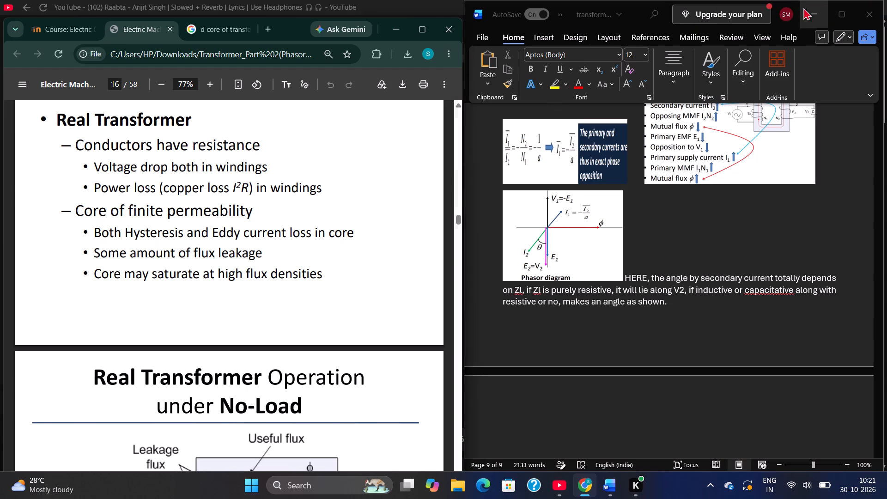